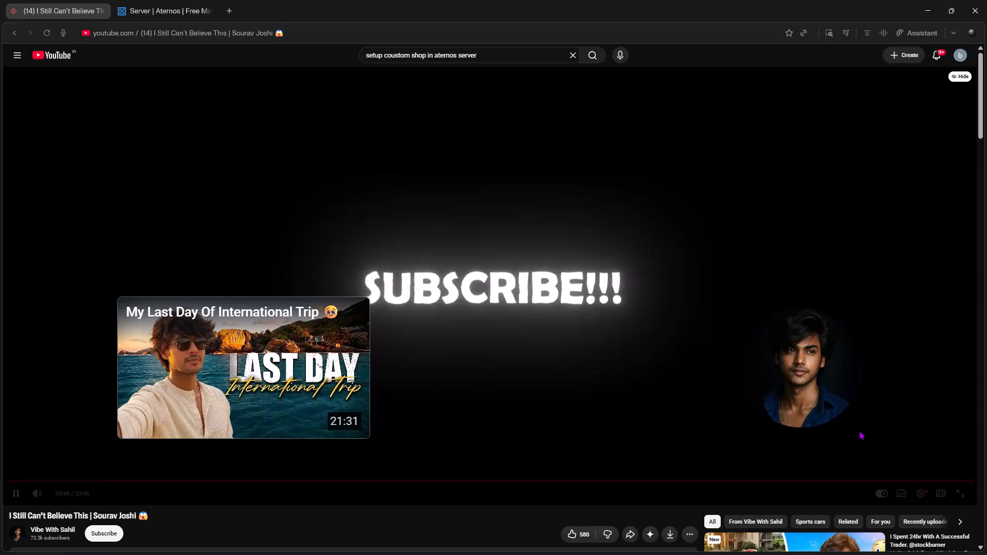
Open the Vibe With Sahil channel from the finished video and subscribe to it.
left_click(697, 317)
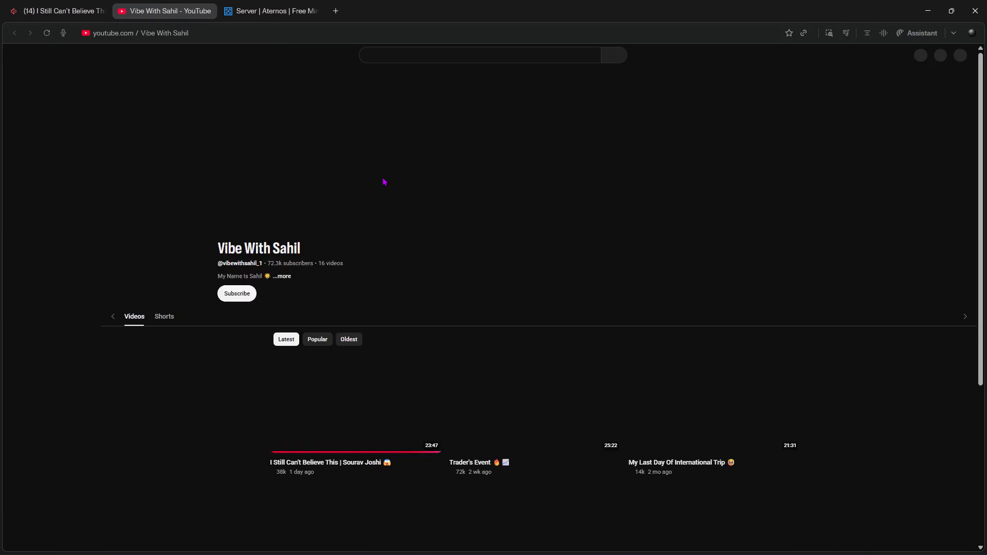
left_click(380, 220)
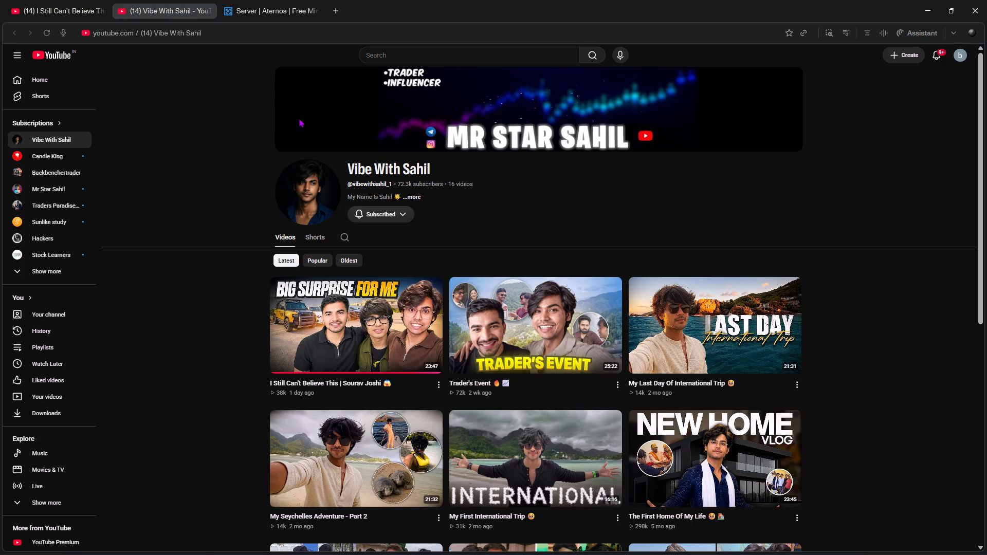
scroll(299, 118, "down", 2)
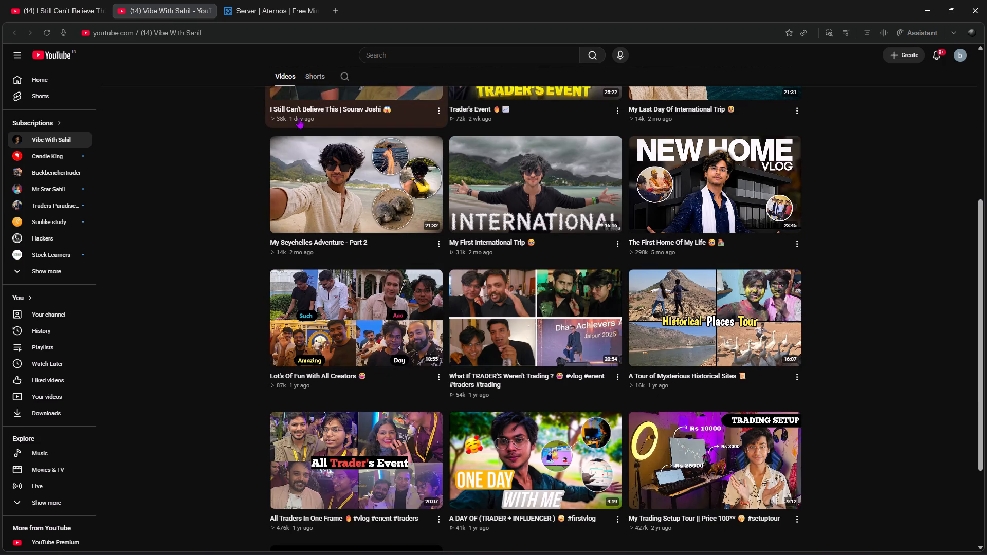
Switch to the Exness web trading platform in Opera GX and examine the latest candles on the XAU/USD chart.
key("alt+Tab")
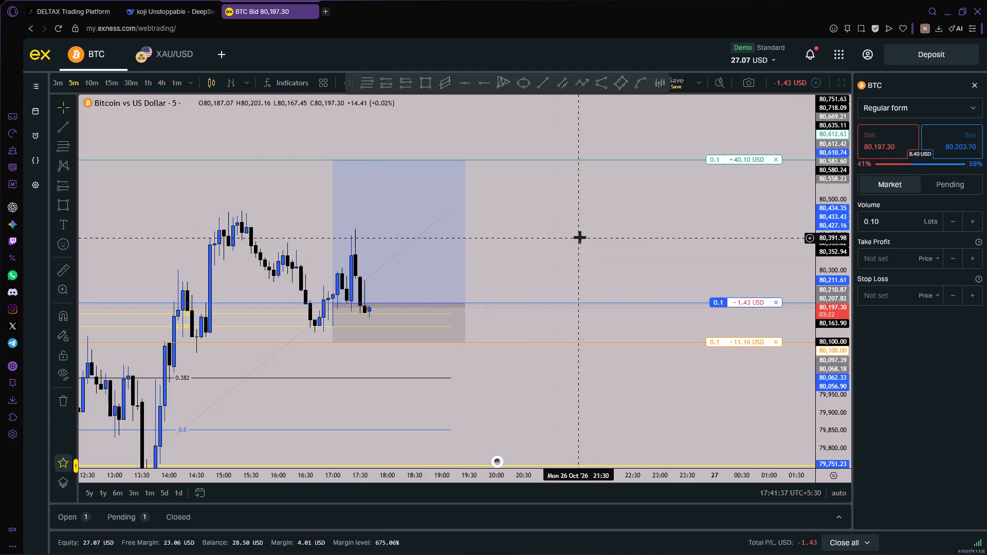
left_click_drag(580, 237, 562, 257)
left_click(162, 59)
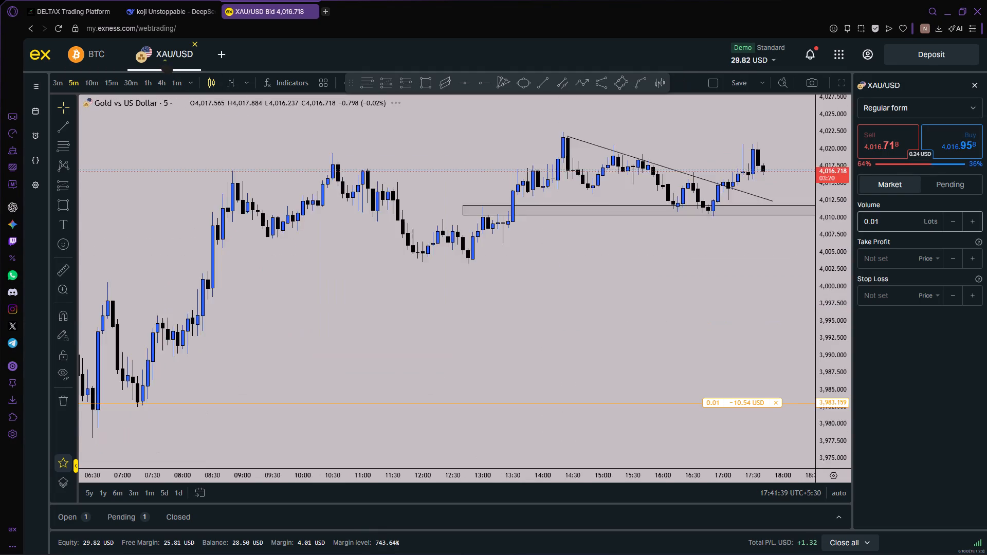
left_click_drag(751, 217, 613, 256)
left_click(595, 177)
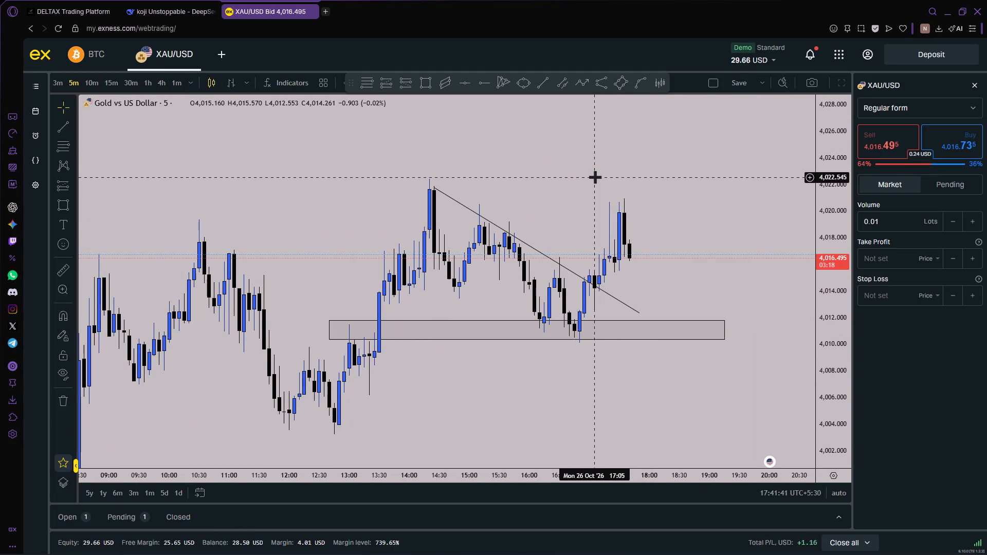
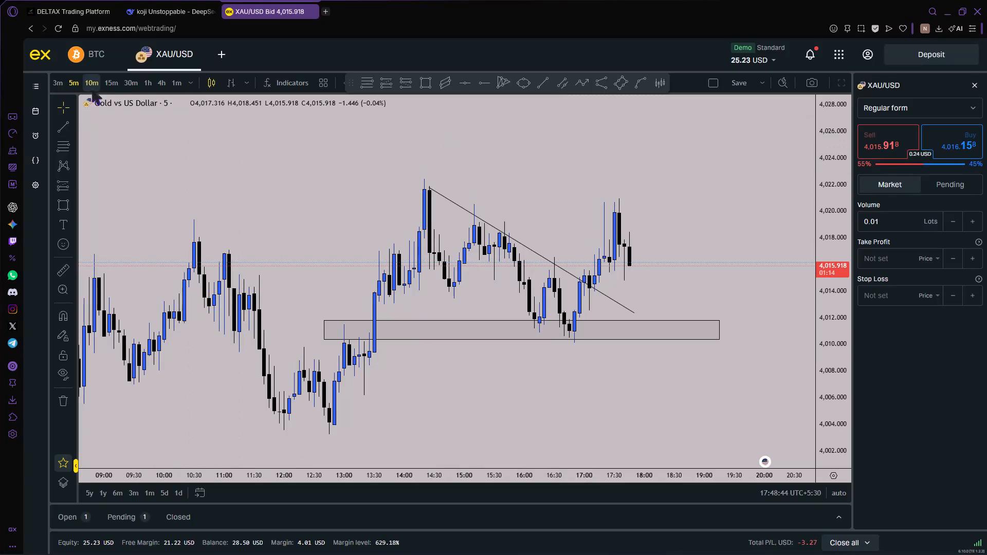
Set the gold chart to 15 minutes and draw a rectangle from about 4,027 to 4,023, spanning 23 Oct 18:45 to 26 Oct 22:15.
left_click(108, 84)
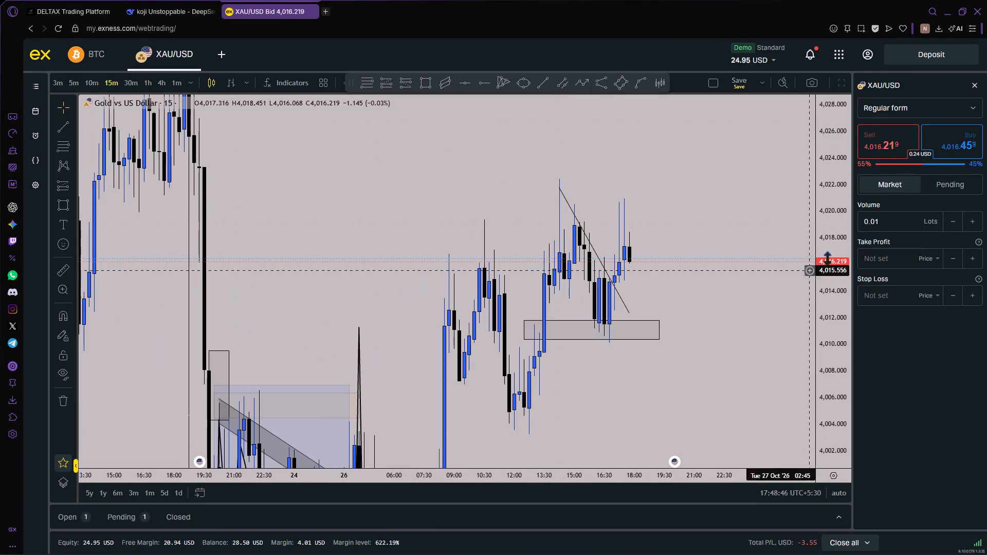
left_click_drag(828, 242, 848, 362)
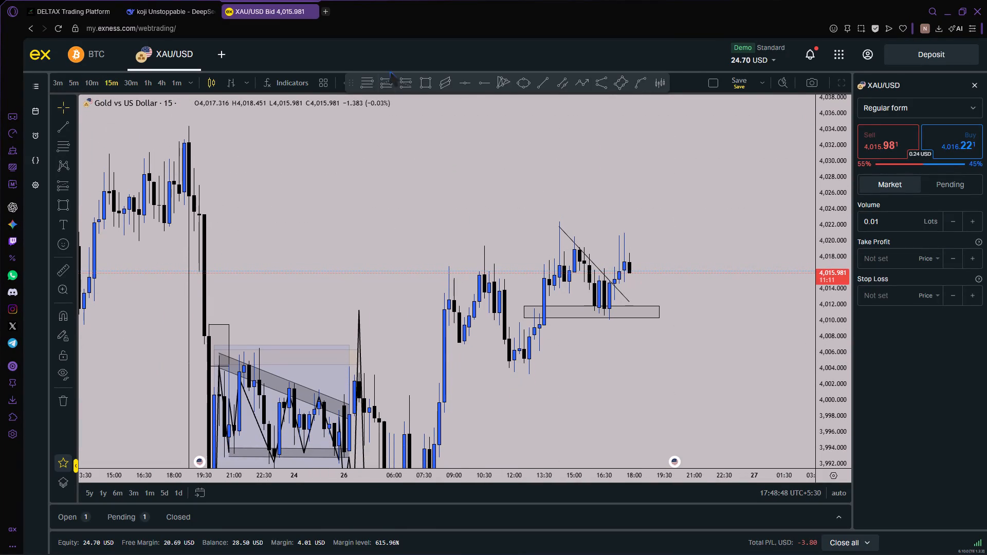
left_click(430, 84)
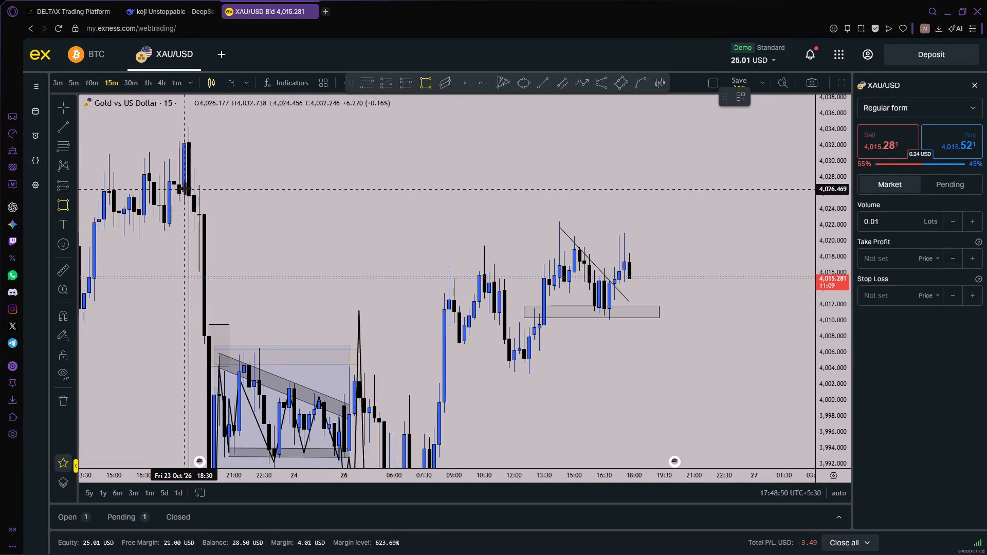
left_click(189, 185)
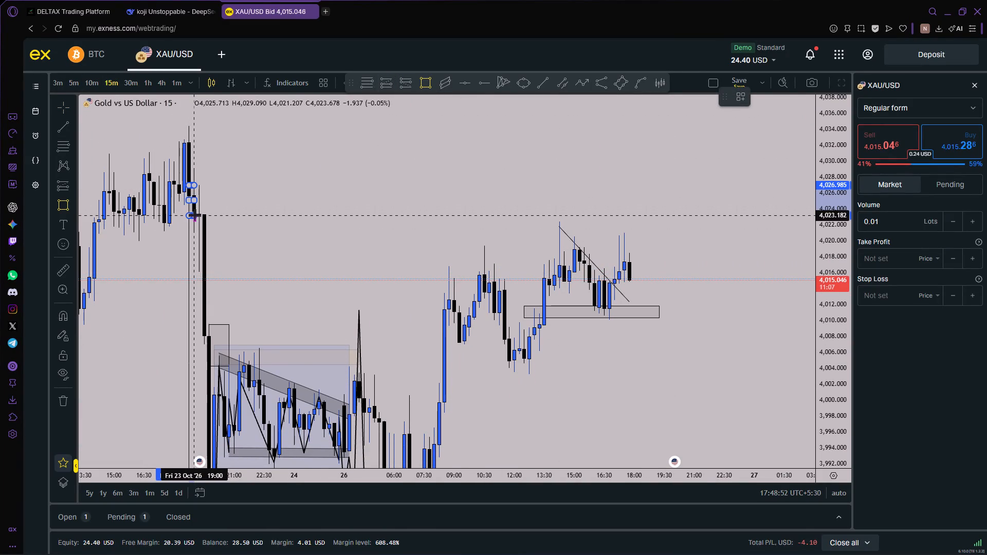
left_click(195, 215)
left_click_drag(195, 198, 717, 197)
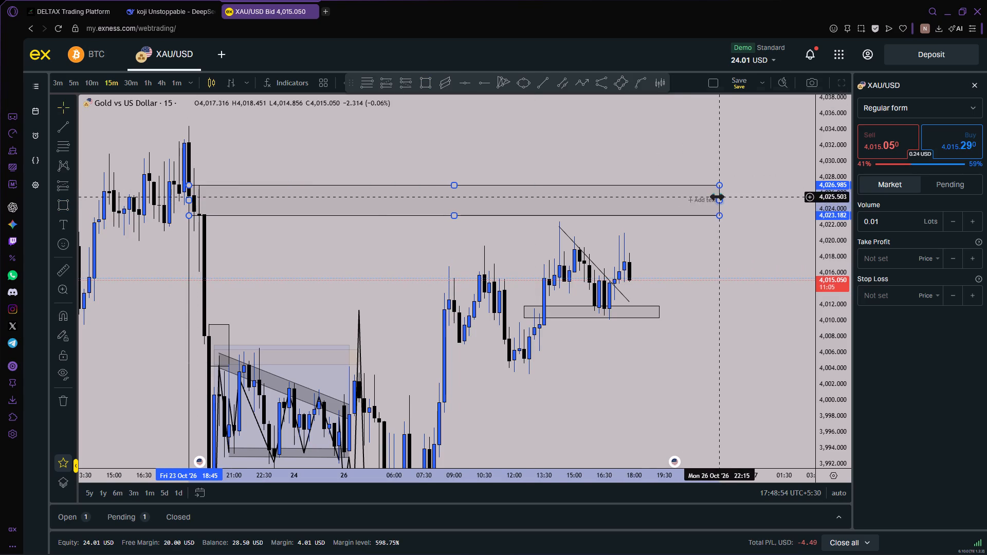
Change the fill colour of the new 4,027–4,023 rectangle to blue.
right_click(717, 197)
left_click(682, 96)
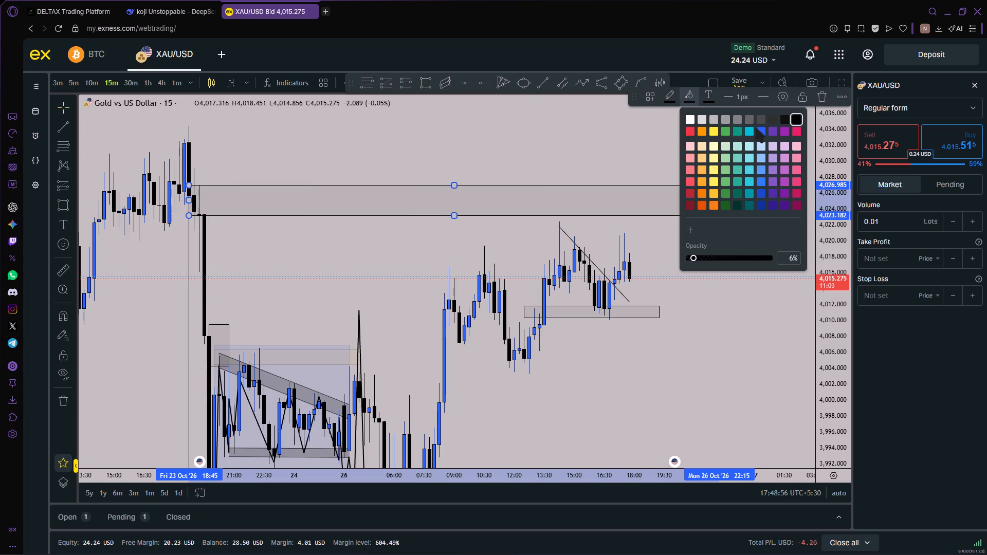
left_click(759, 129)
left_click(739, 158)
scroll(739, 162, "up", 1)
left_click(707, 197)
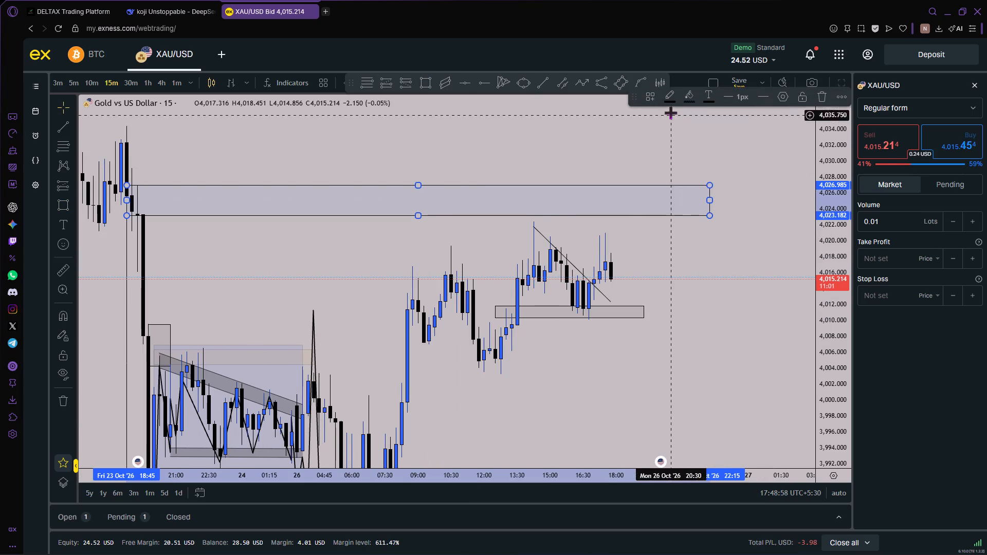
Lower the opacity of the border on the blue 4,027–4,023 rectangle.
left_click(670, 98)
left_click(705, 260)
left_click(700, 301)
Draw a second gold rectangle from about 4,022.4 to 4,018.9, ending 26 Oct 20:30, with its start at the descending trendline's peak.
scroll(697, 285, "up", 1)
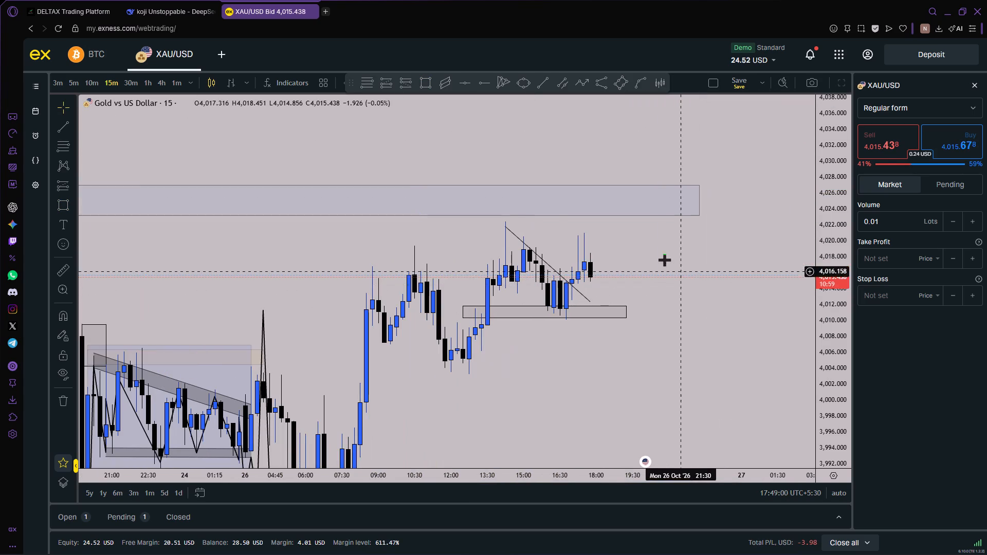
left_click_drag(661, 258, 653, 229)
left_click(424, 85)
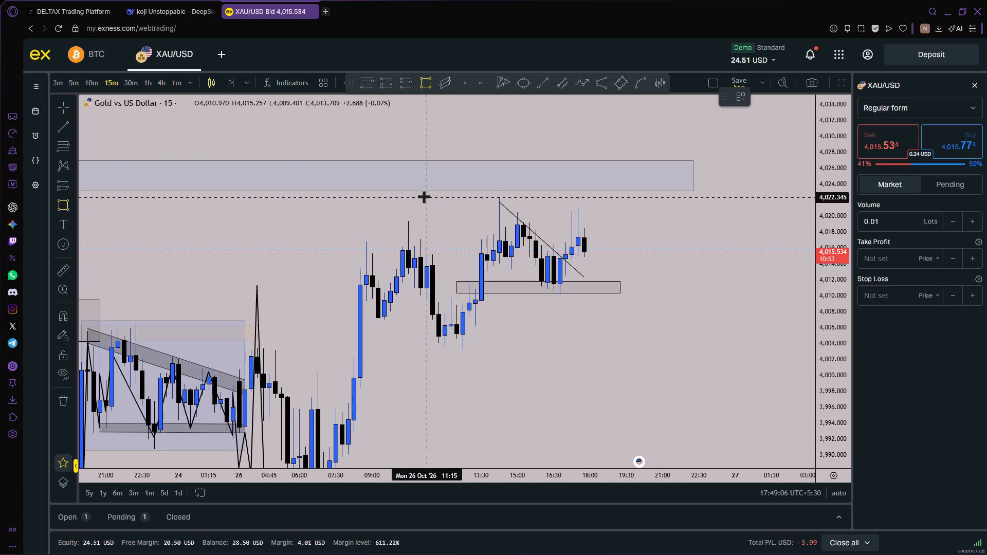
left_click(424, 197)
left_click(648, 225)
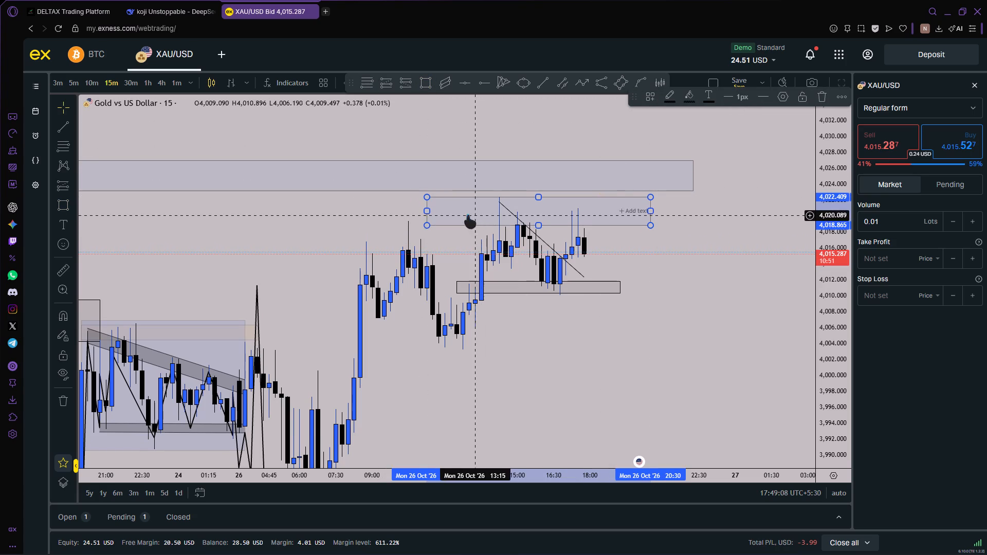
left_click_drag(424, 208, 498, 216)
left_click_drag(480, 227, 435, 219)
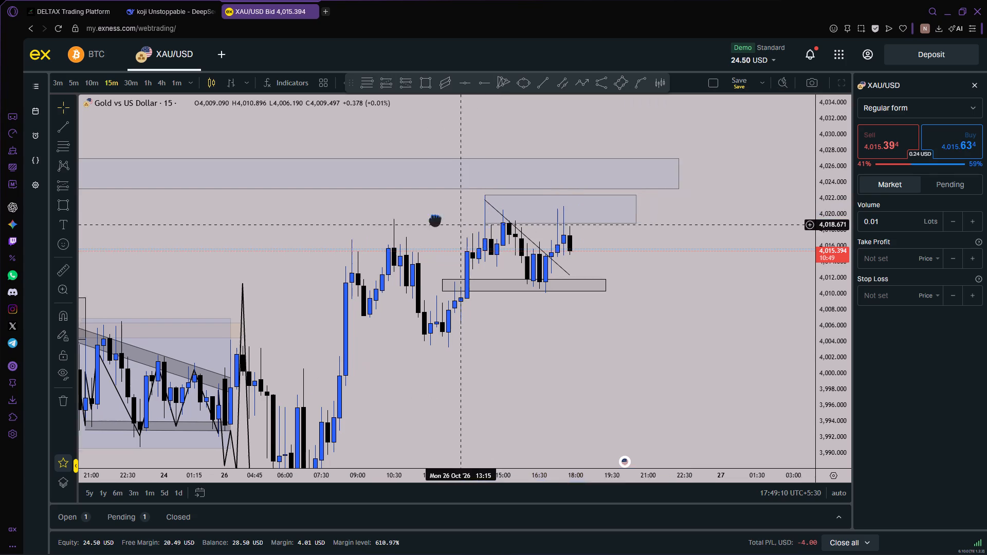
left_click_drag(435, 219, 419, 216)
Switch to the BTC chart and set it to the 15-minute timeframe.
left_click(266, 230)
left_click(89, 53)
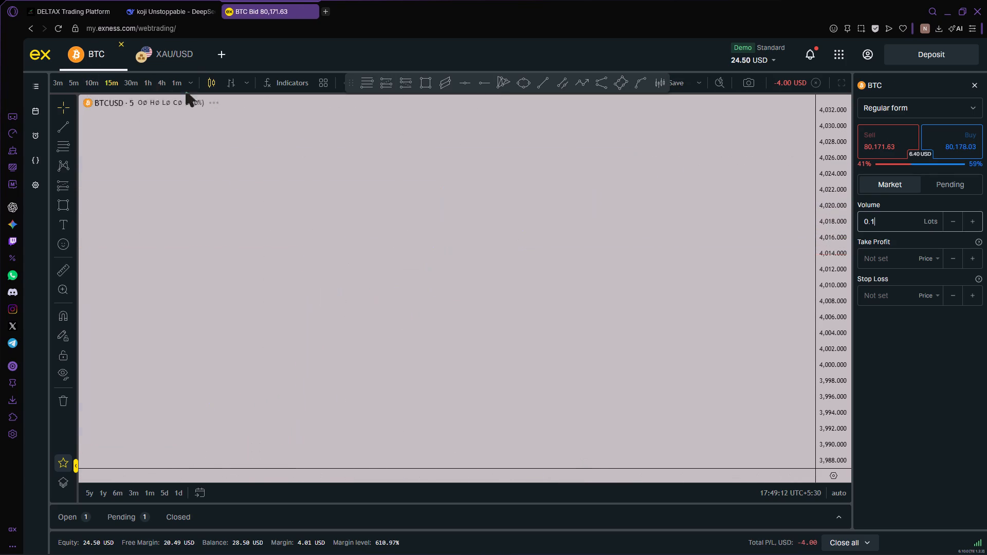
left_click_drag(647, 271, 285, 241)
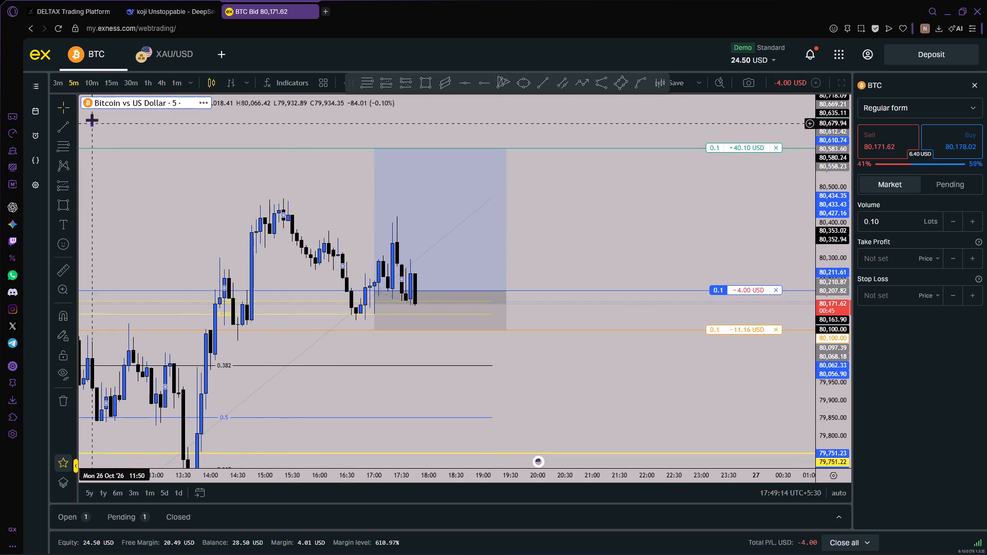
left_click(113, 86)
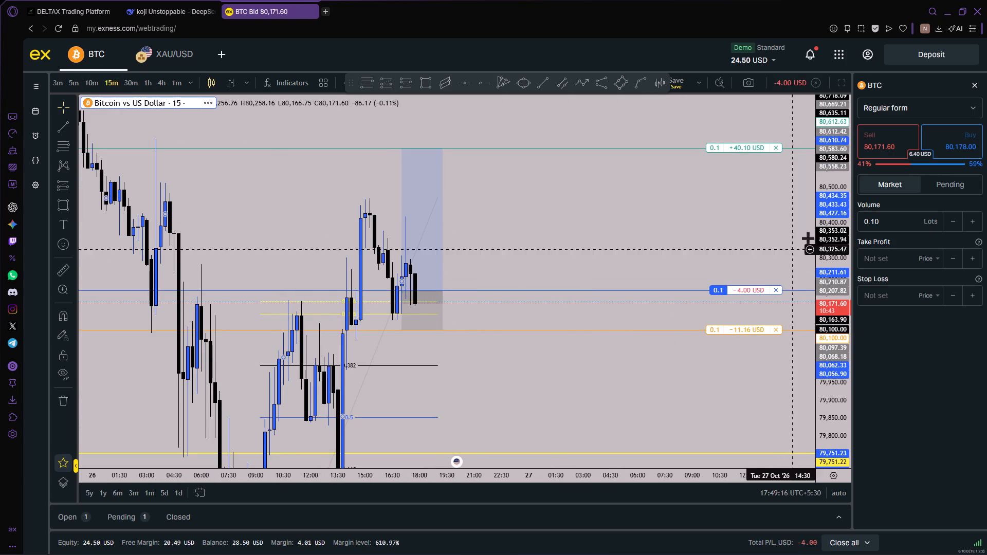
left_click_drag(826, 226, 817, 337)
left_click_drag(656, 385, 687, 336)
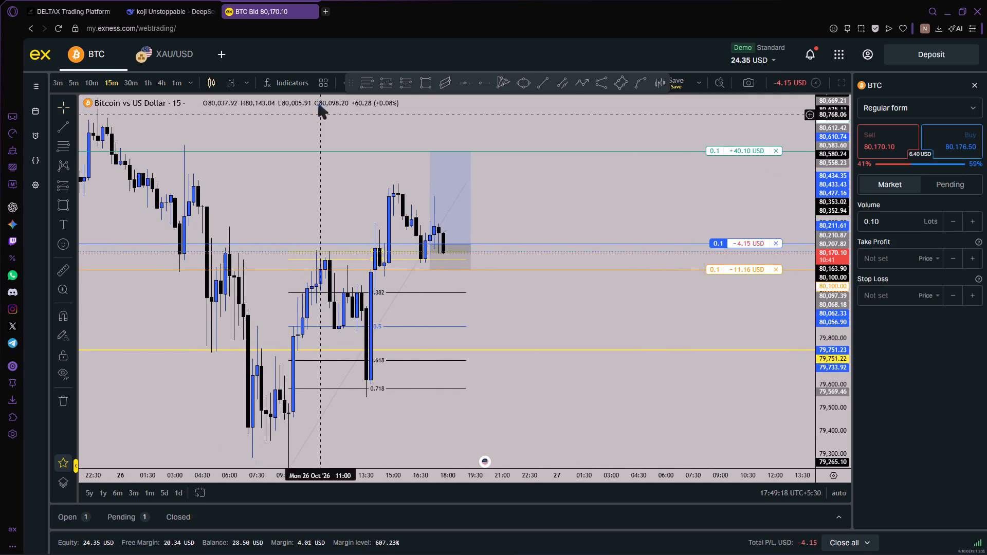
Draw a thin rectangle on the bitcoin chart just above the 80,100 stop-loss line, with its top at about 80,184, starting 26 Oct 13:30.
left_click(421, 87)
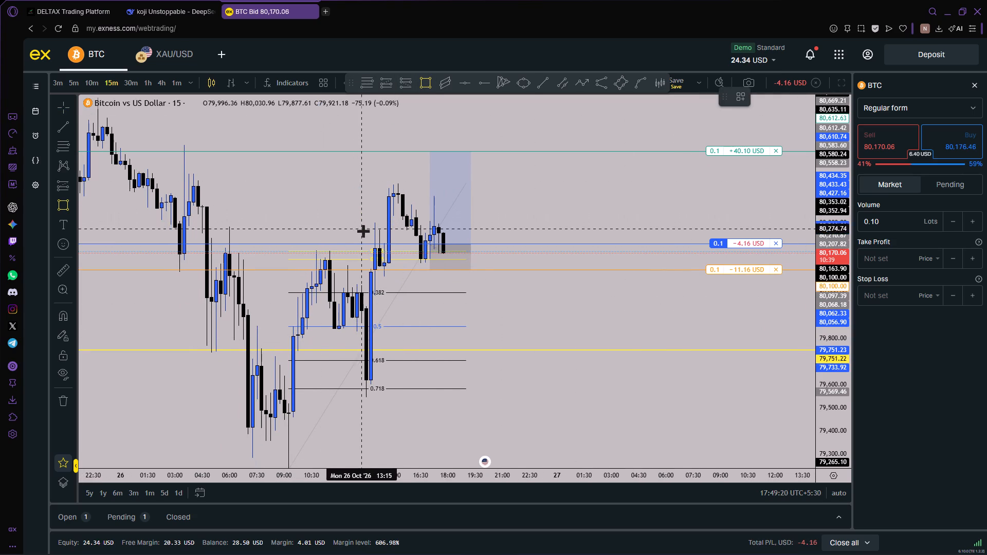
left_click(368, 250)
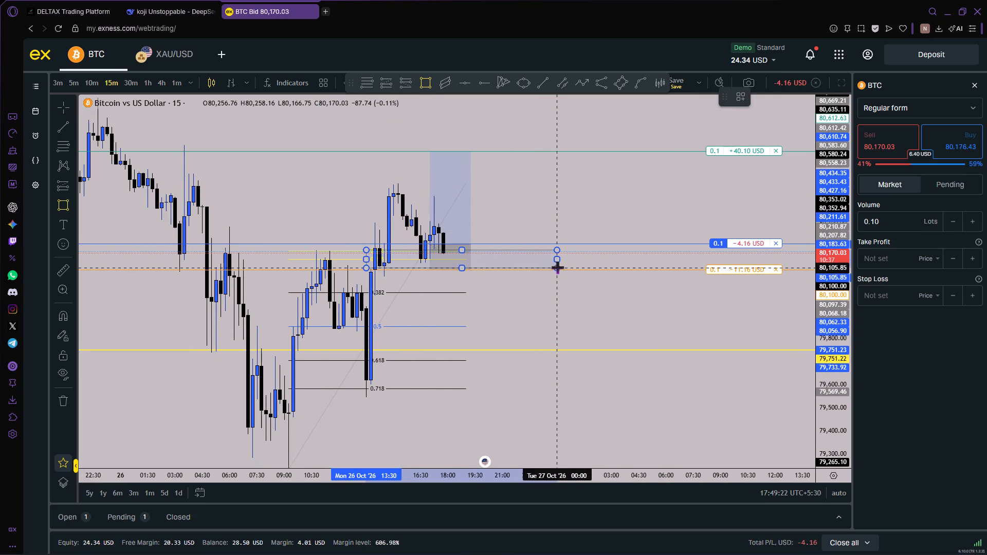
left_click(566, 264)
left_click(582, 308)
left_click_drag(582, 308, 680, 314)
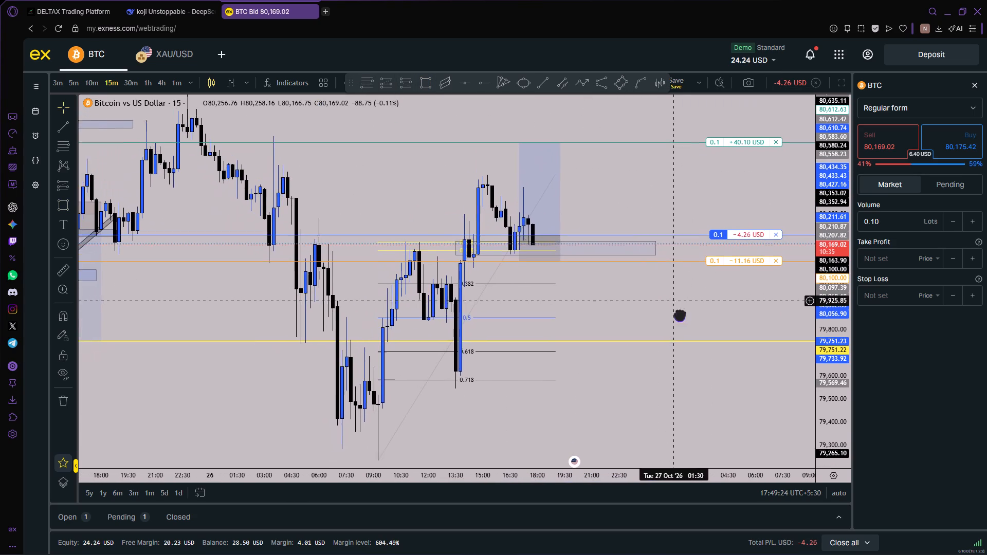
left_click_drag(680, 314, 691, 342)
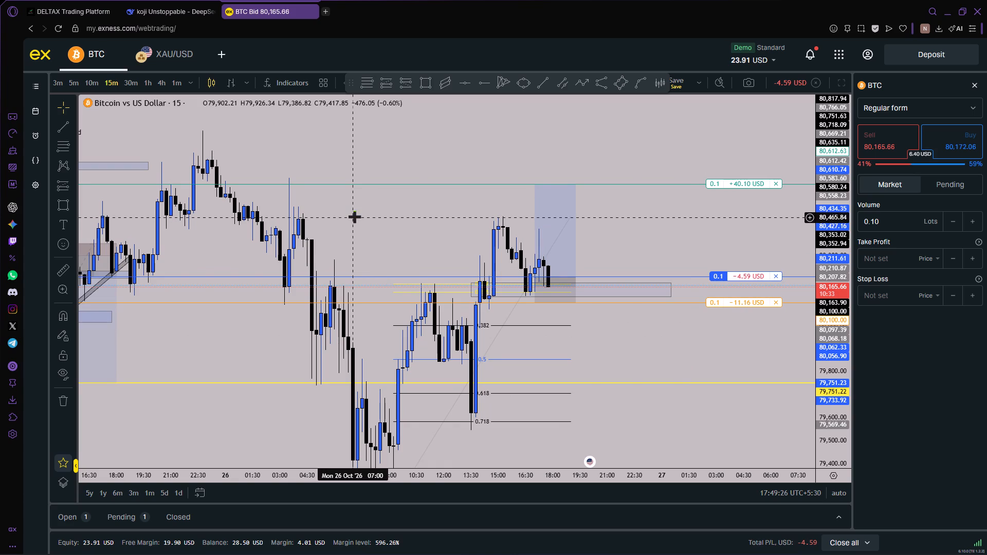
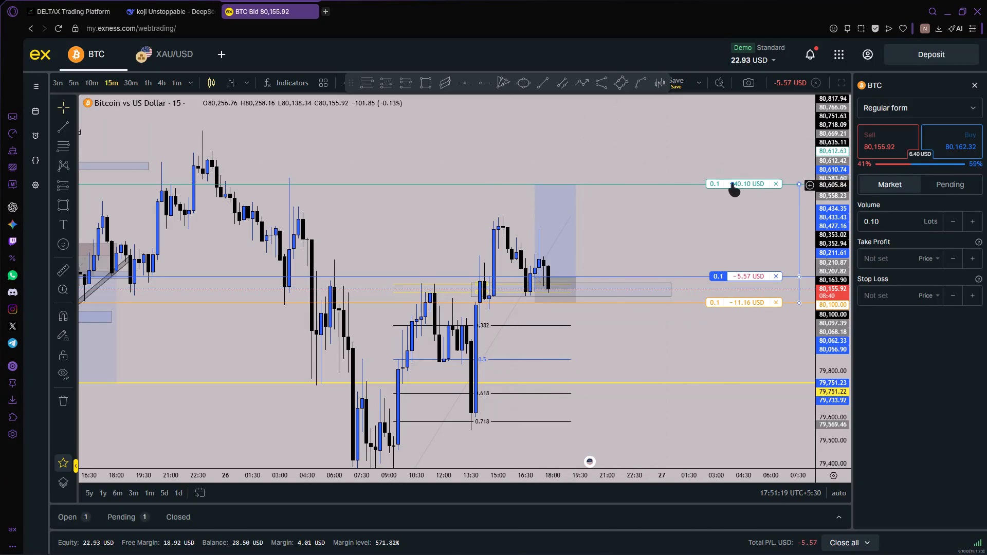
Raise the open BTC buy position's take profit to 80,692.50 and extend the long-position box's target to about 80,688.
left_click_drag(725, 181, 741, 165)
left_click(571, 400)
left_click_drag(534, 182, 572, 166)
left_click(639, 211)
Lower the BTC buy position's stop loss to 80,062.54 and extend the long-position box's stop to about 80,061.
scroll(814, 293, "up", 3)
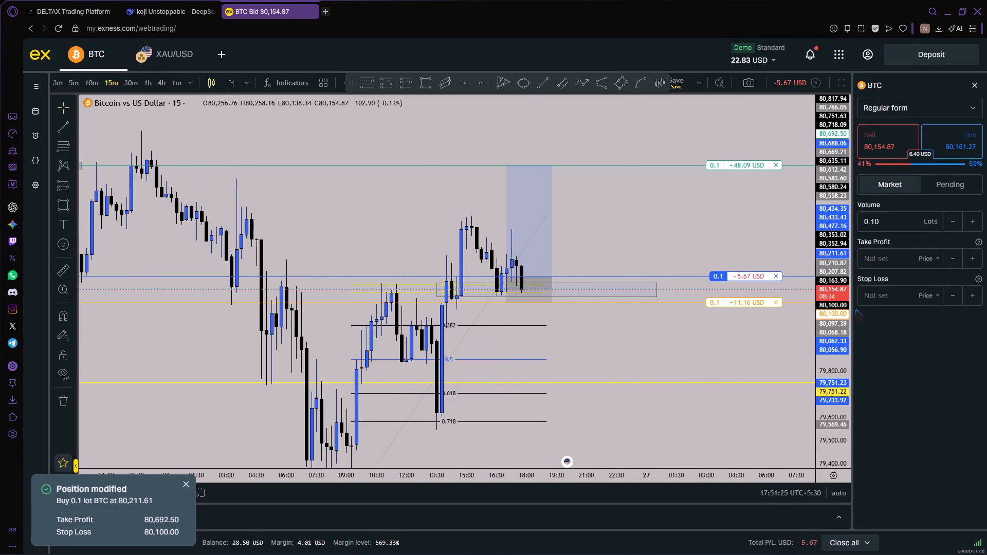
scroll(856, 310, "up", 6)
scroll(673, 250, "down", 1)
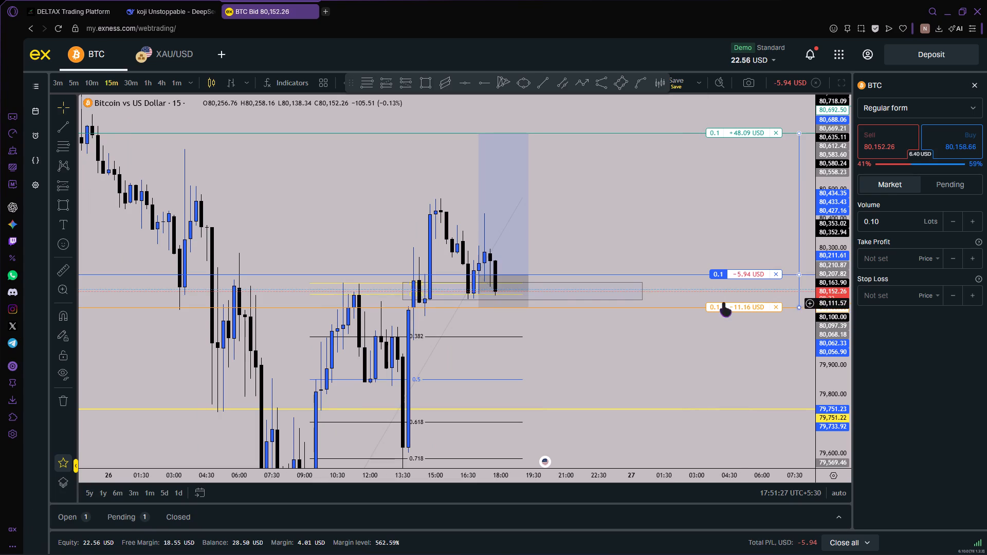
left_click_drag(724, 303, 740, 318)
left_click(563, 396)
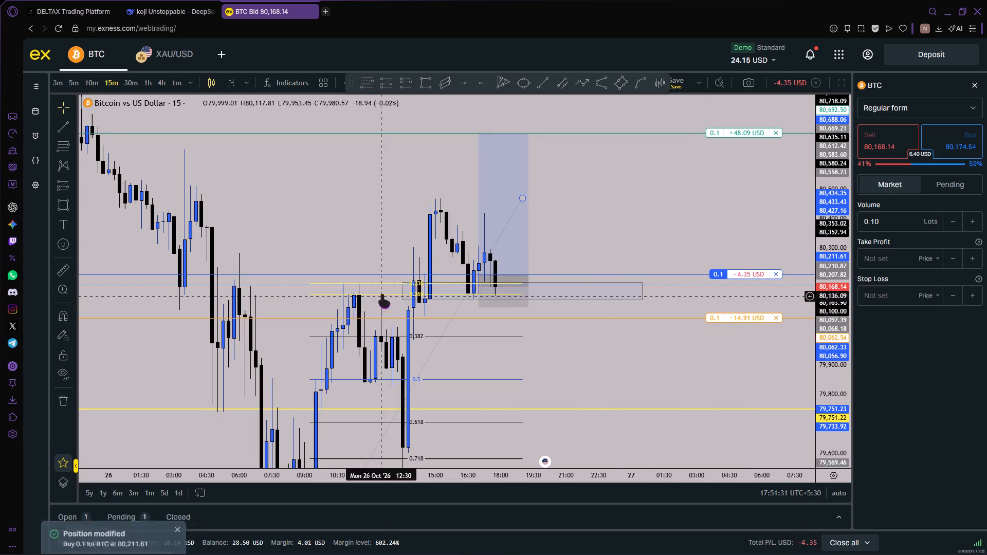
left_click_drag(478, 306, 551, 318)
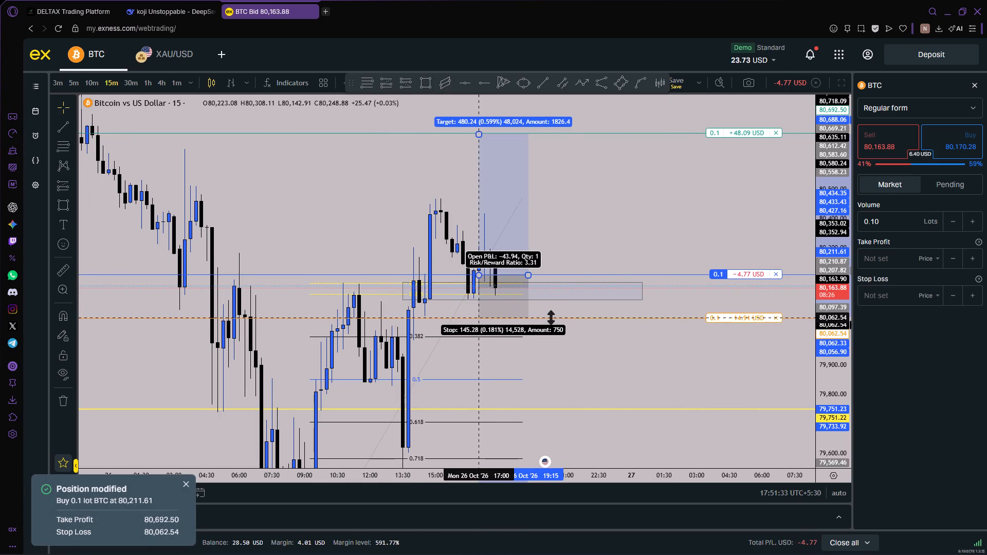
left_click_drag(551, 318, 555, 319)
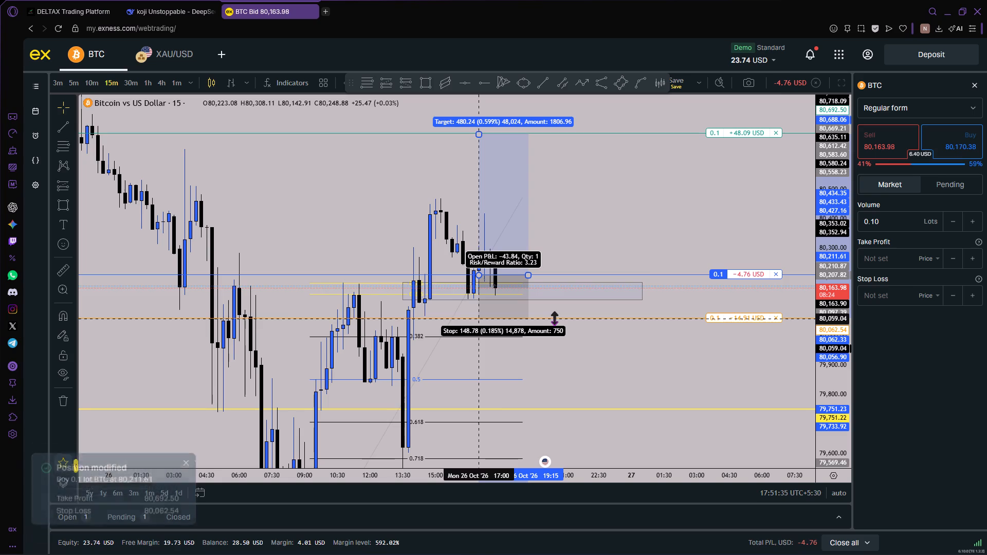
left_click_drag(555, 319, 555, 318)
left_click_drag(561, 221, 571, 251)
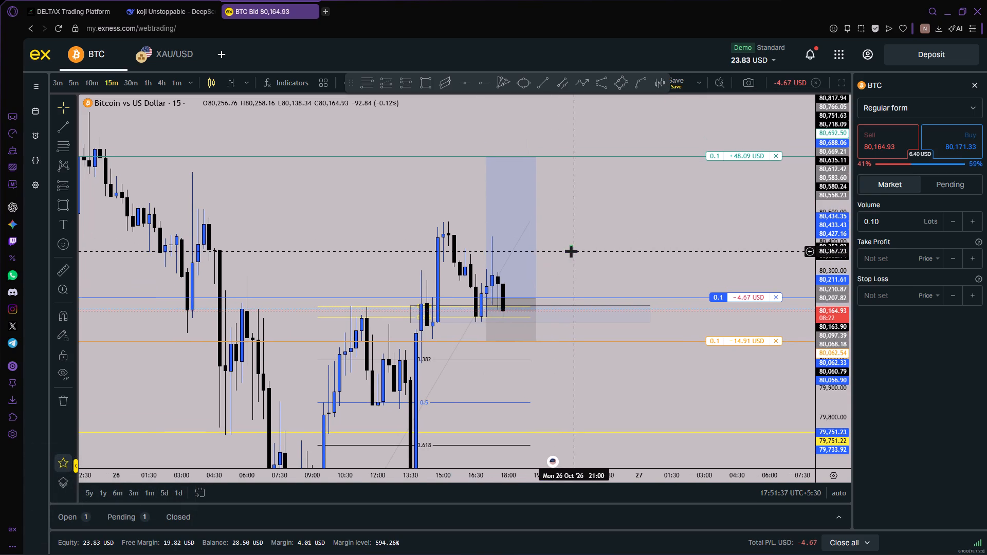
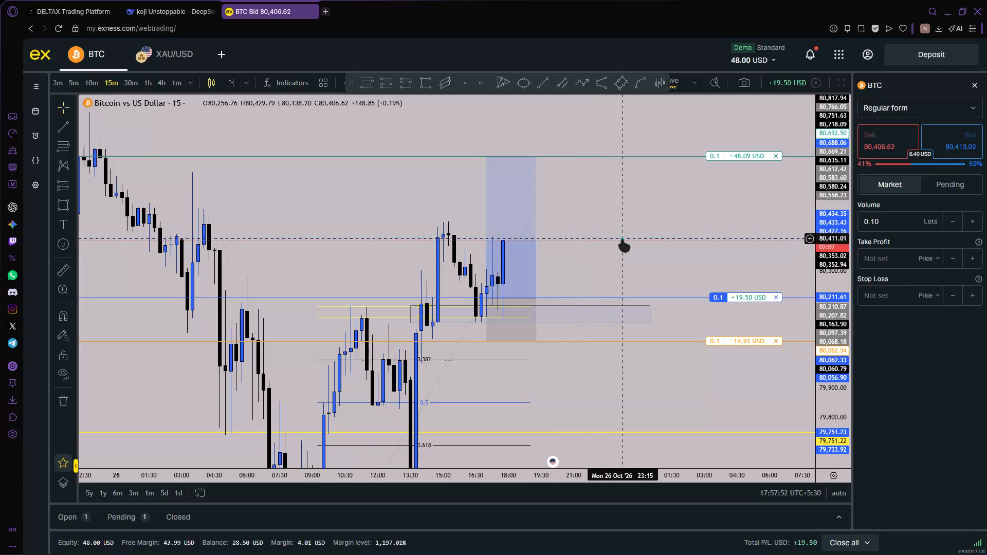
Draw a horizontal trend line from the 15:15 swing high at 80,469.21 forward to about 23:15 on the BTC chart.
left_click_drag(641, 224, 625, 250)
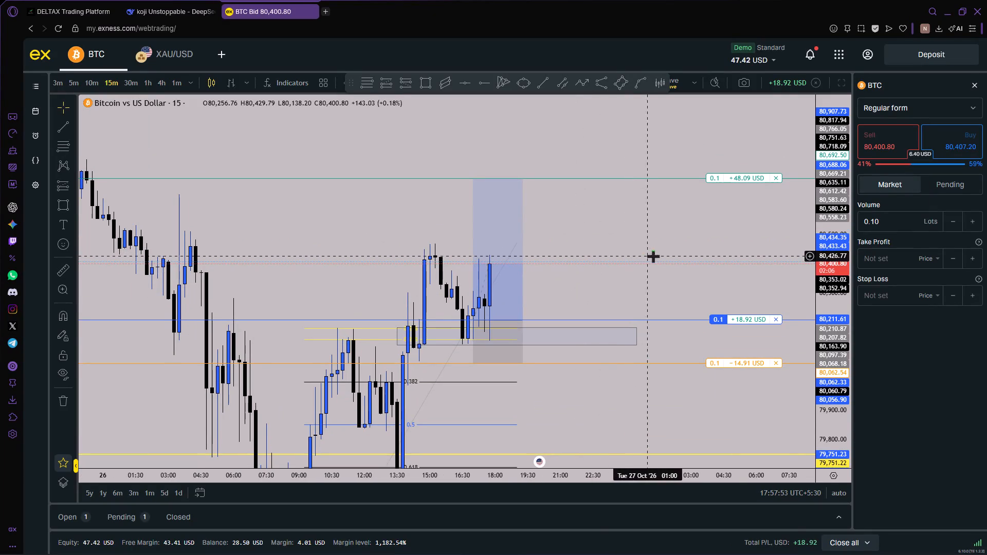
scroll(845, 322, "up", 1)
scroll(687, 246, "up", 1)
left_click_drag(635, 214, 587, 177)
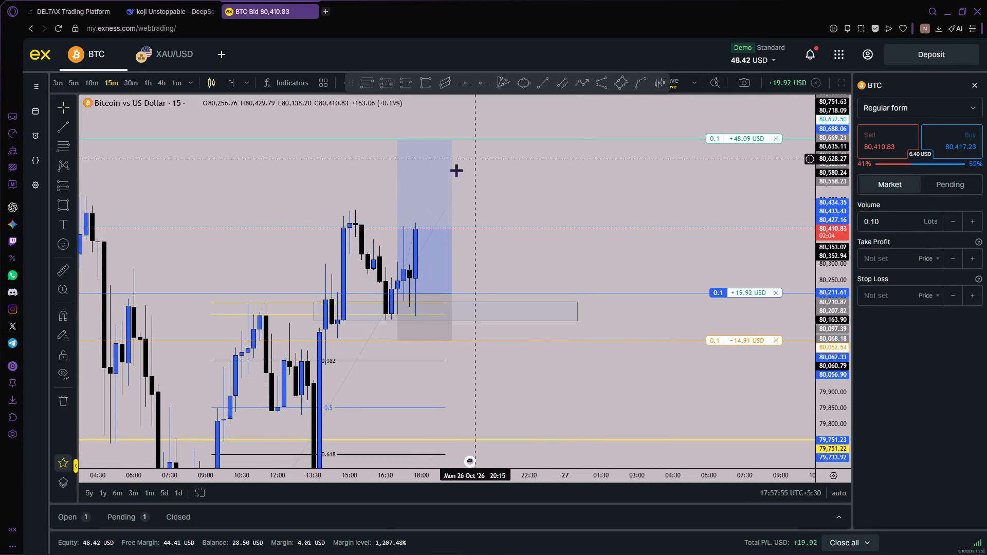
left_click(540, 80)
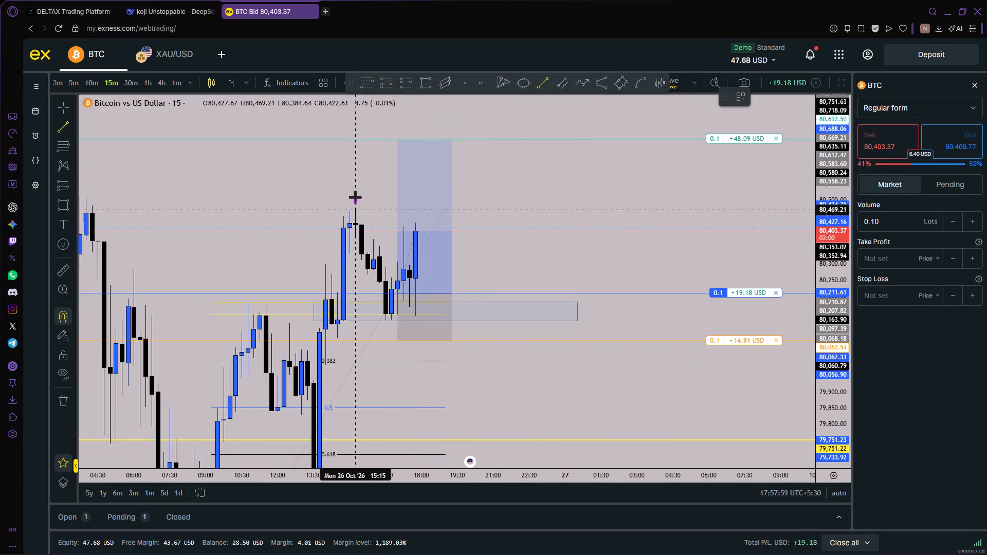
left_click(357, 199, "ctrl")
left_click(544, 202, "shift")
Measure the price move from the 16:30 candle near the position's entry level up to the 17:30 candle near 80,444.
left_click_drag(529, 235, 546, 231)
scroll(546, 231, "up", 1)
left_click_drag(546, 231, 554, 240)
scroll(554, 240, "down", 1)
scroll(554, 236, "up", 1)
left_click_drag(566, 226, 561, 231)
left_click_drag(209, 224, 241, 225)
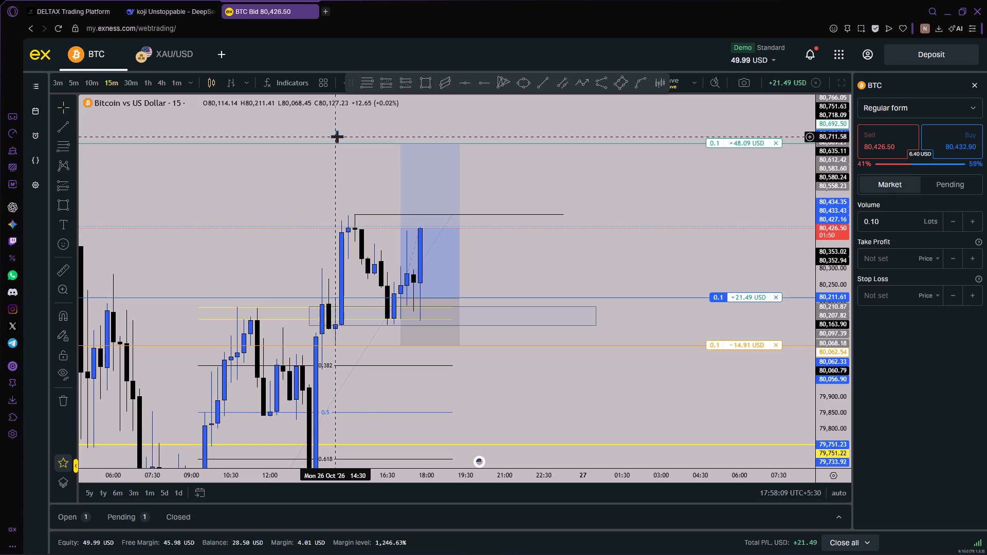
left_click_drag(677, 183, 652, 198)
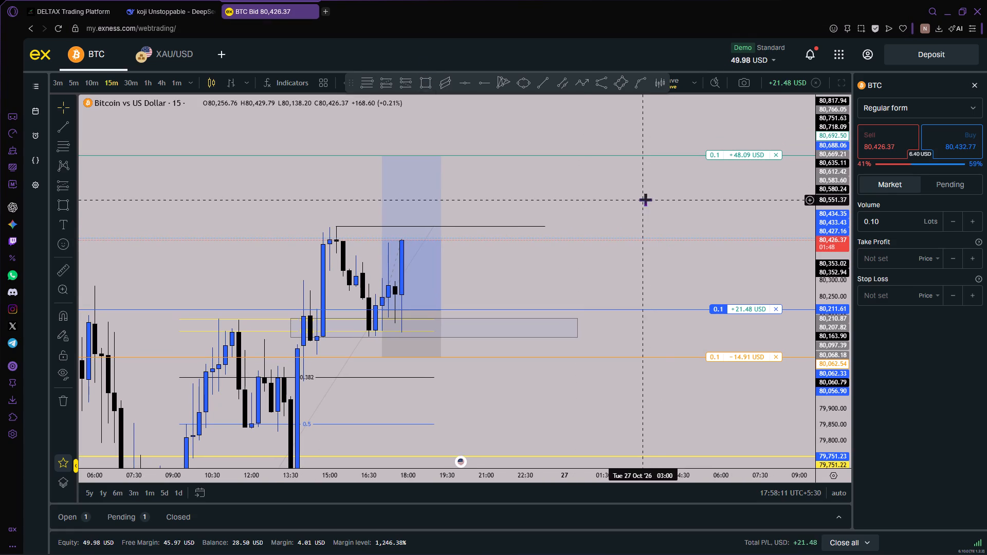
left_click(365, 309, "shift")
left_click(392, 234)
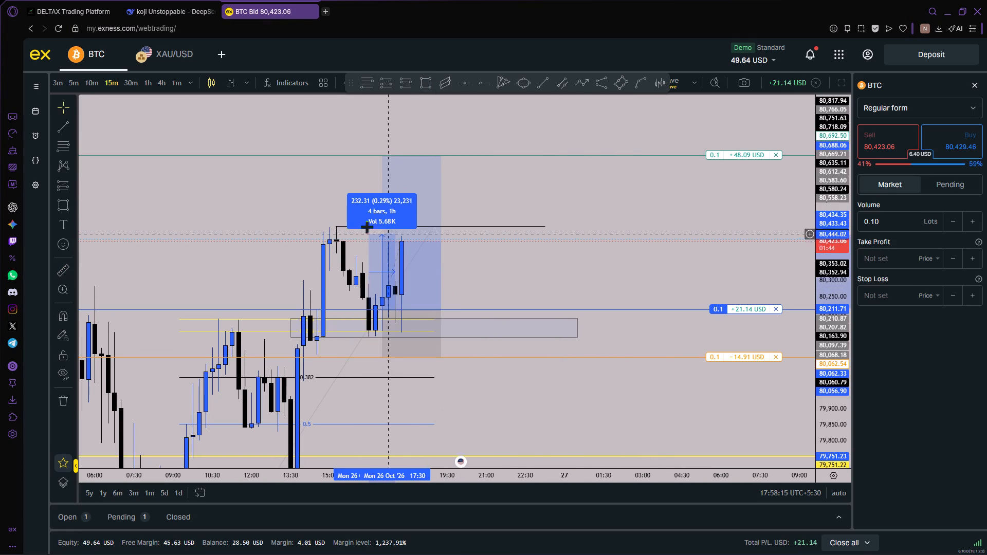
left_click(302, 188)
Capture a screen snip of the BTC chart area.
key("shift+super+s")
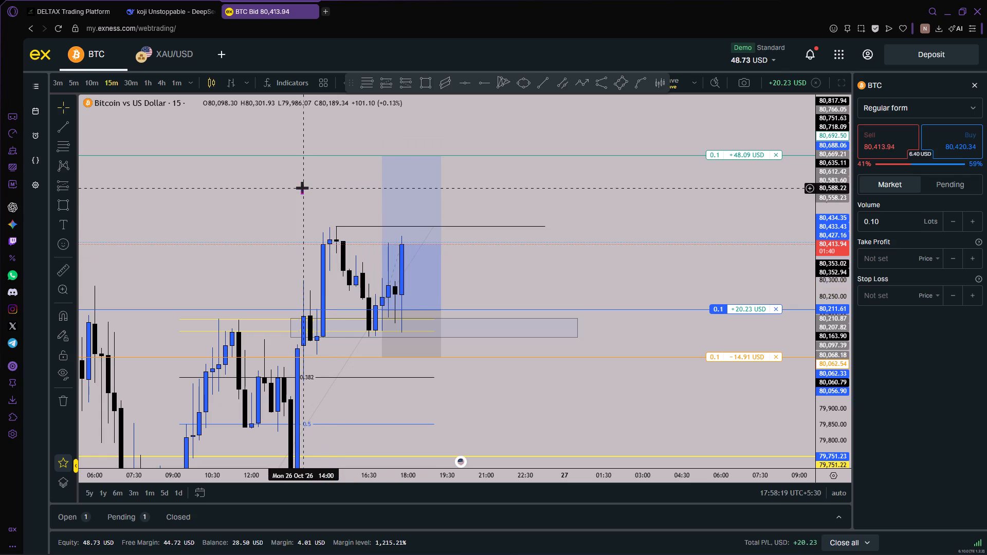
left_click_drag(31, 113, 850, 367)
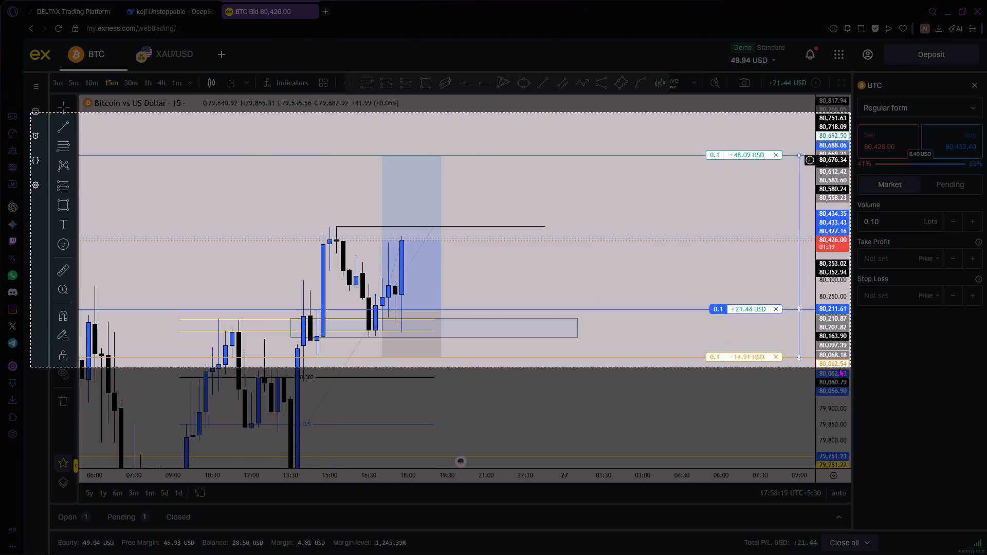
key("ctrl+c")
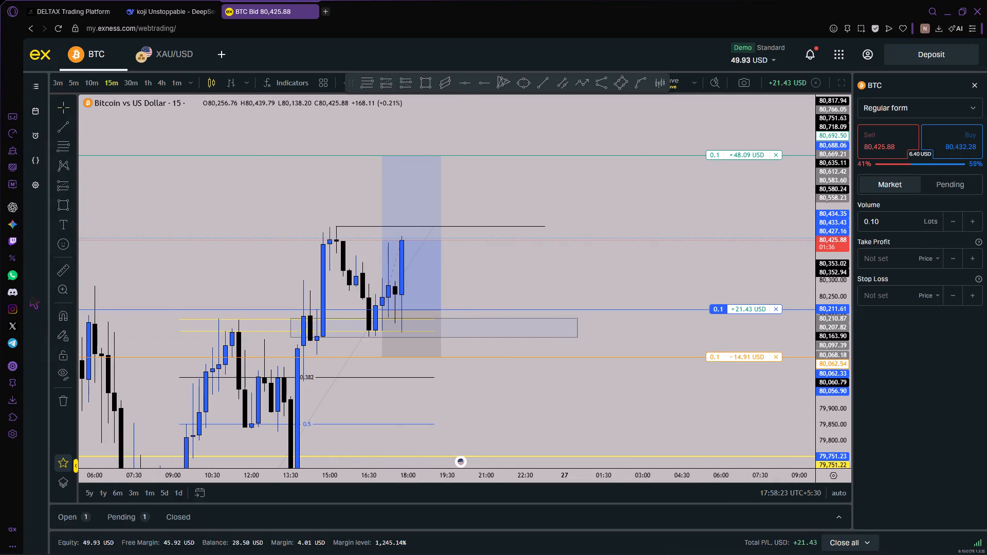
left_click(13, 345)
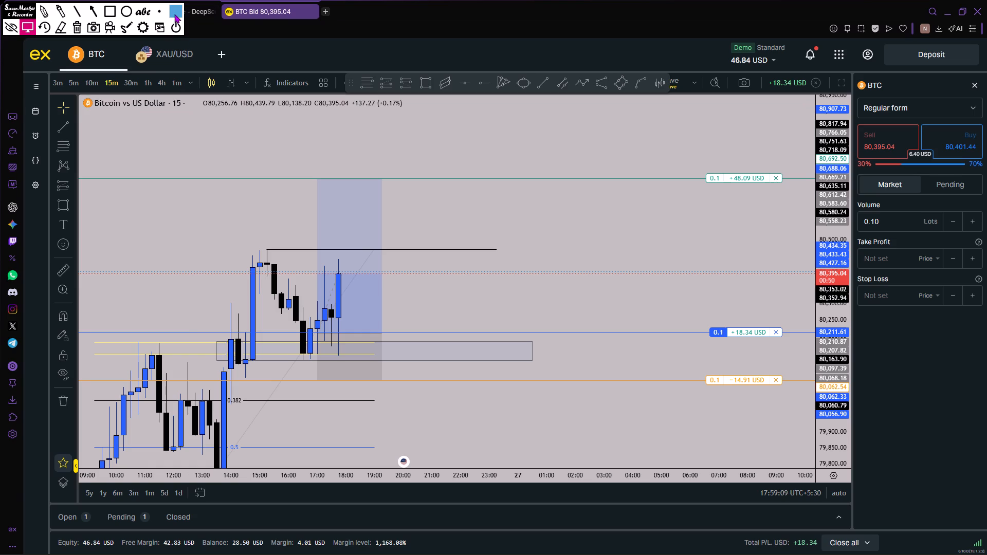
Set the screen marker's ink to black and handwrite an underlined "2K" in the chart's upper empty area.
left_click(176, 8)
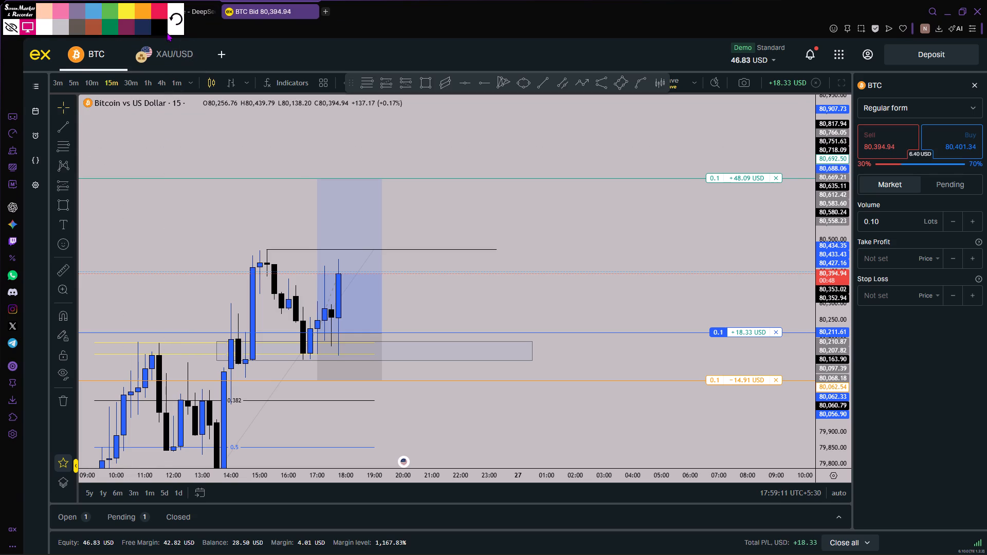
left_click(167, 32)
left_click_drag(150, 127, 160, 142)
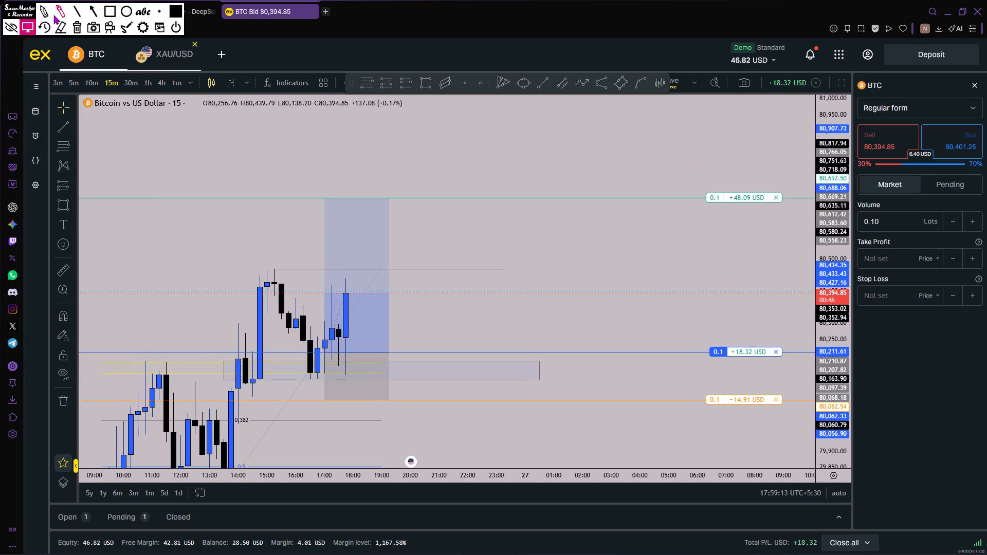
left_click(44, 10)
left_click_drag(134, 142, 153, 160)
scroll(179, 146, "up", 1)
scroll(179, 146, "down", 2)
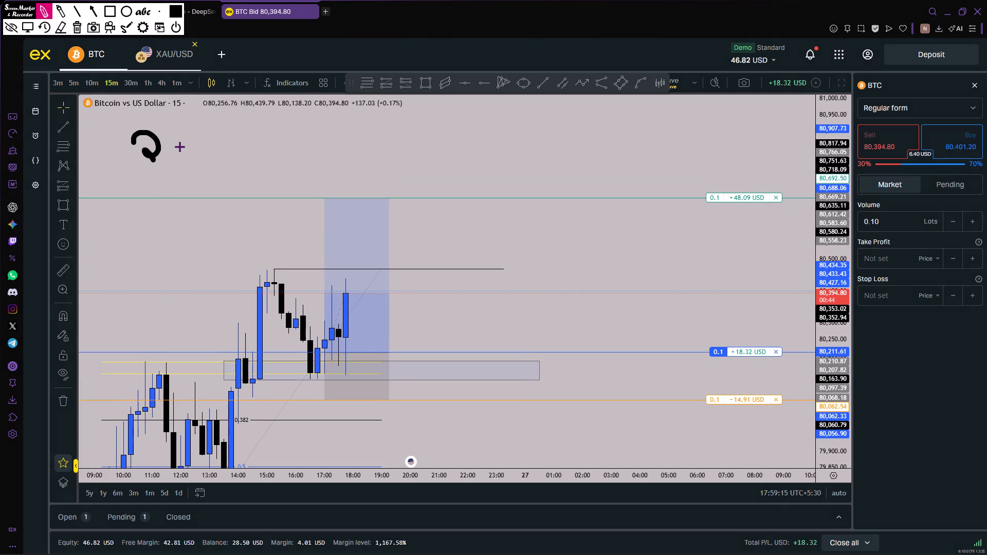
left_click_drag(178, 127, 178, 141)
left_click_drag(177, 143, 181, 151)
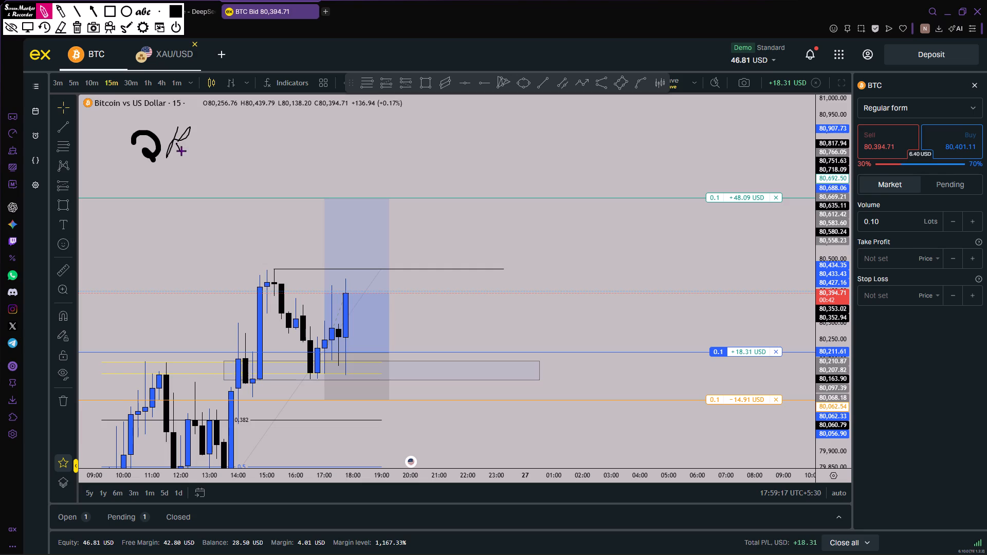
left_click_drag(181, 151, 184, 154)
left_click_drag(149, 164, 190, 163)
left_click_drag(145, 173, 175, 164)
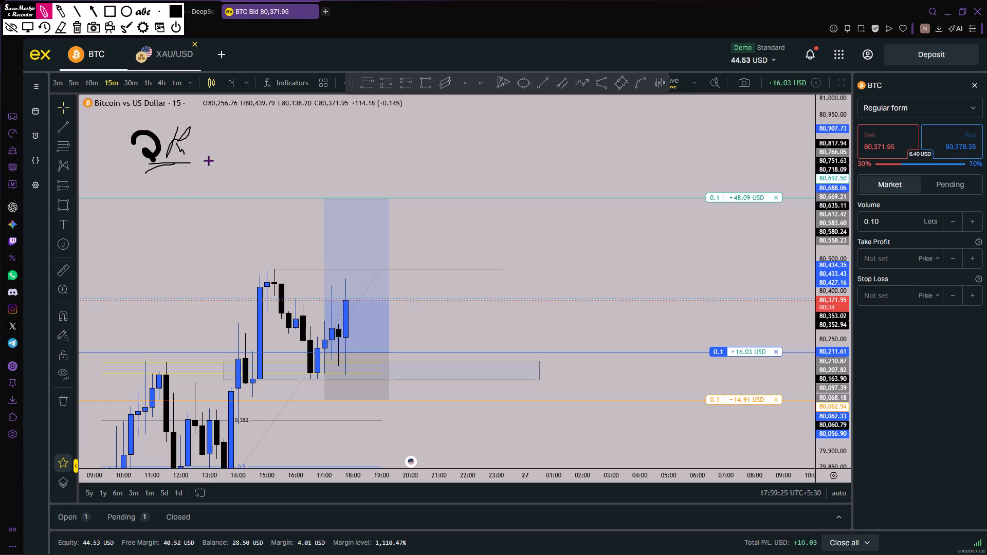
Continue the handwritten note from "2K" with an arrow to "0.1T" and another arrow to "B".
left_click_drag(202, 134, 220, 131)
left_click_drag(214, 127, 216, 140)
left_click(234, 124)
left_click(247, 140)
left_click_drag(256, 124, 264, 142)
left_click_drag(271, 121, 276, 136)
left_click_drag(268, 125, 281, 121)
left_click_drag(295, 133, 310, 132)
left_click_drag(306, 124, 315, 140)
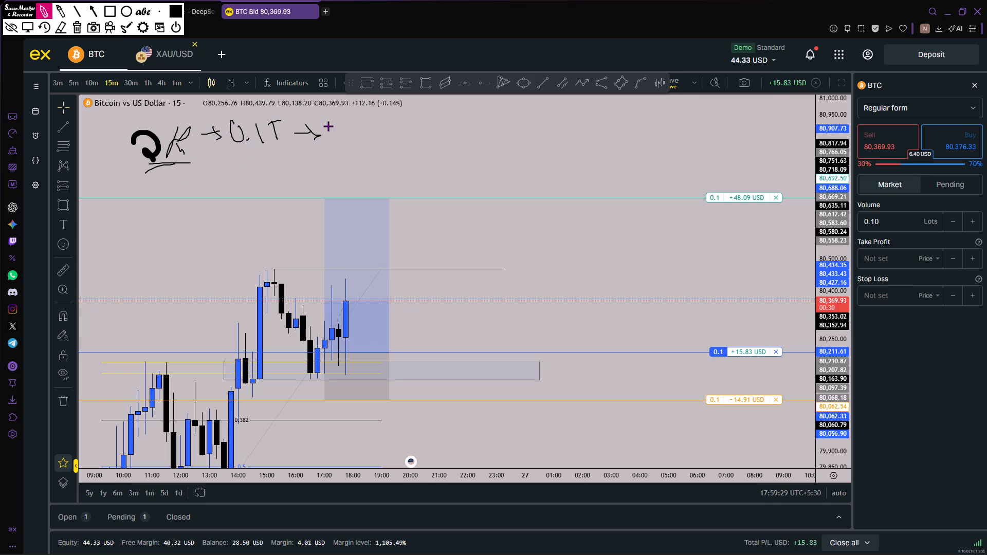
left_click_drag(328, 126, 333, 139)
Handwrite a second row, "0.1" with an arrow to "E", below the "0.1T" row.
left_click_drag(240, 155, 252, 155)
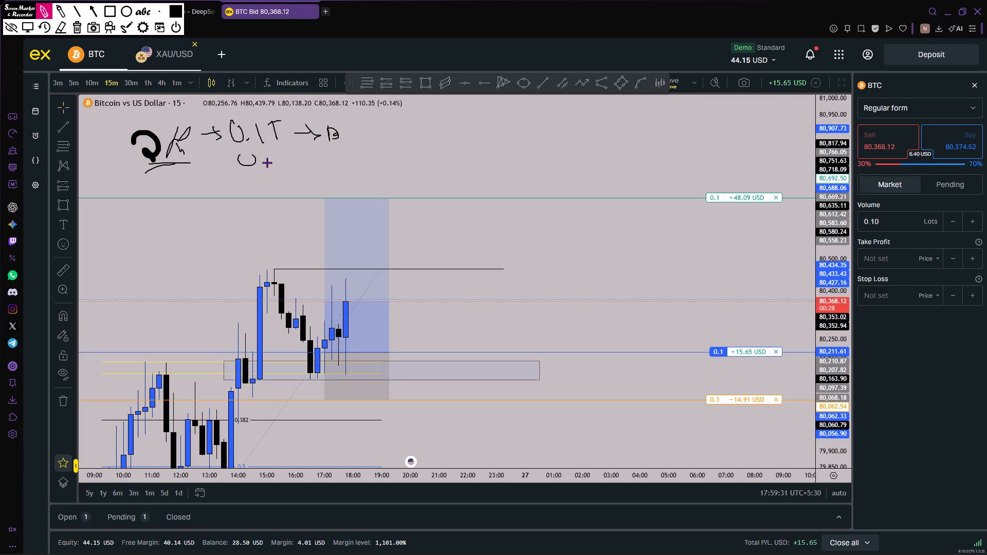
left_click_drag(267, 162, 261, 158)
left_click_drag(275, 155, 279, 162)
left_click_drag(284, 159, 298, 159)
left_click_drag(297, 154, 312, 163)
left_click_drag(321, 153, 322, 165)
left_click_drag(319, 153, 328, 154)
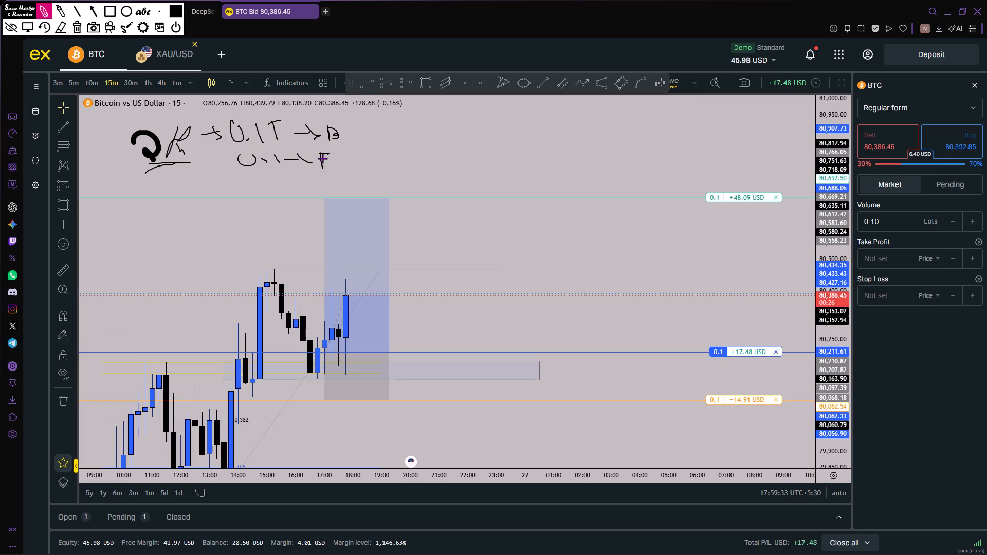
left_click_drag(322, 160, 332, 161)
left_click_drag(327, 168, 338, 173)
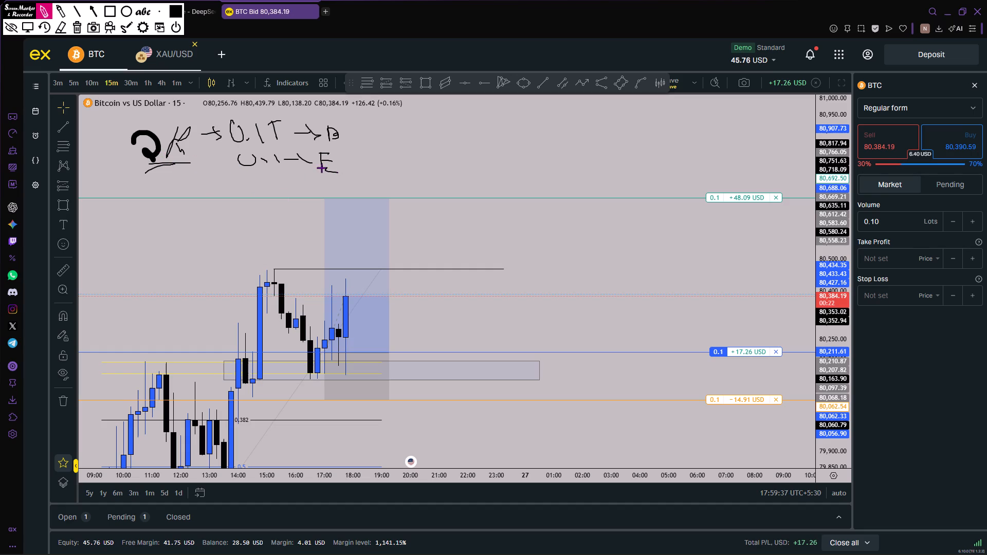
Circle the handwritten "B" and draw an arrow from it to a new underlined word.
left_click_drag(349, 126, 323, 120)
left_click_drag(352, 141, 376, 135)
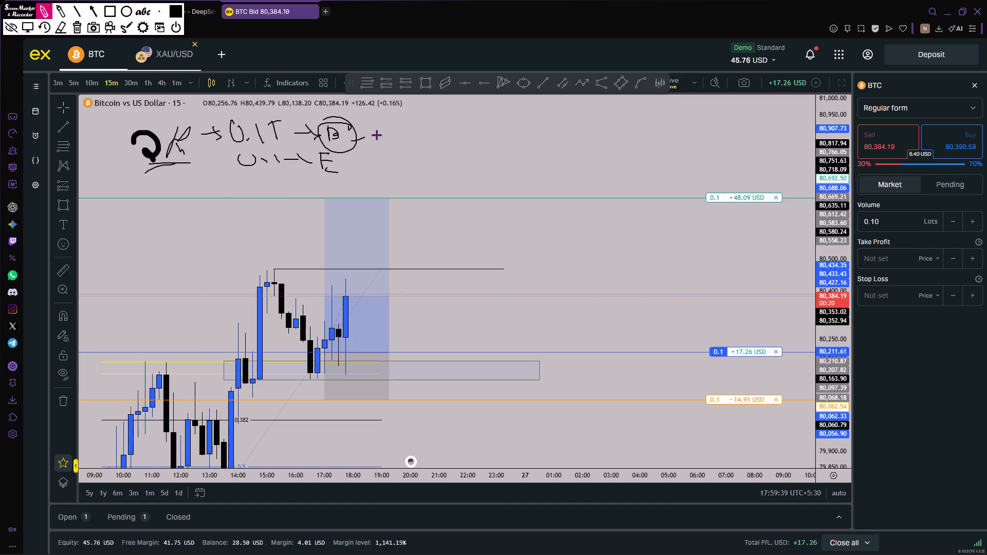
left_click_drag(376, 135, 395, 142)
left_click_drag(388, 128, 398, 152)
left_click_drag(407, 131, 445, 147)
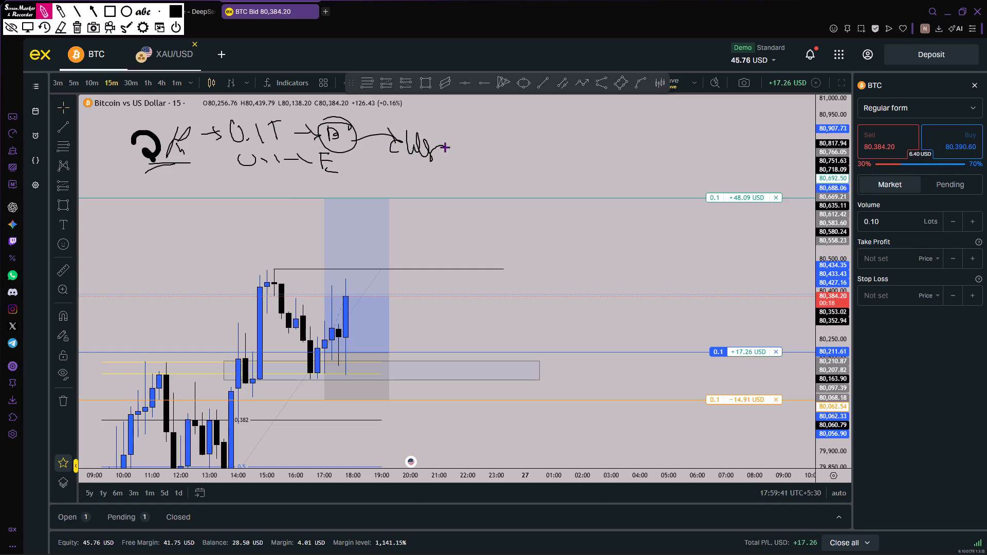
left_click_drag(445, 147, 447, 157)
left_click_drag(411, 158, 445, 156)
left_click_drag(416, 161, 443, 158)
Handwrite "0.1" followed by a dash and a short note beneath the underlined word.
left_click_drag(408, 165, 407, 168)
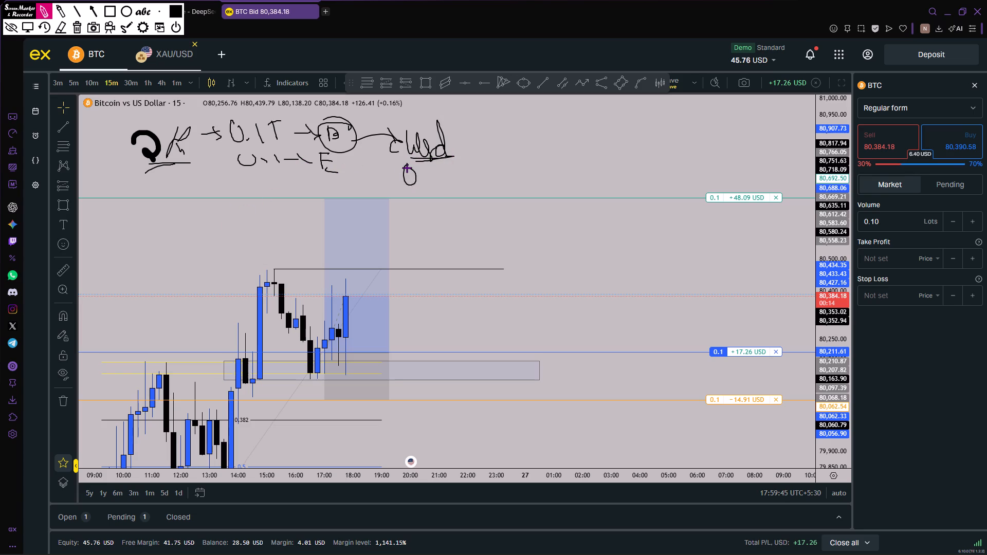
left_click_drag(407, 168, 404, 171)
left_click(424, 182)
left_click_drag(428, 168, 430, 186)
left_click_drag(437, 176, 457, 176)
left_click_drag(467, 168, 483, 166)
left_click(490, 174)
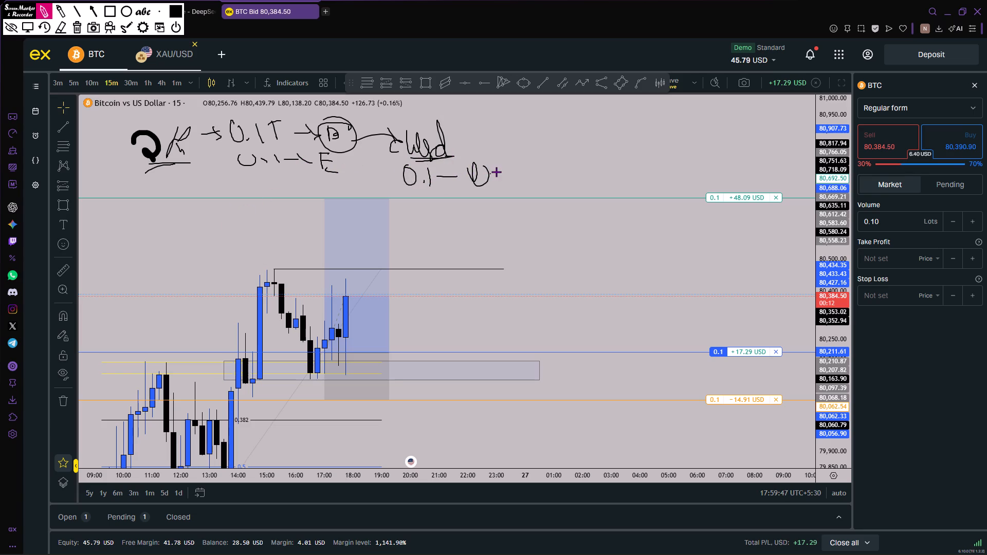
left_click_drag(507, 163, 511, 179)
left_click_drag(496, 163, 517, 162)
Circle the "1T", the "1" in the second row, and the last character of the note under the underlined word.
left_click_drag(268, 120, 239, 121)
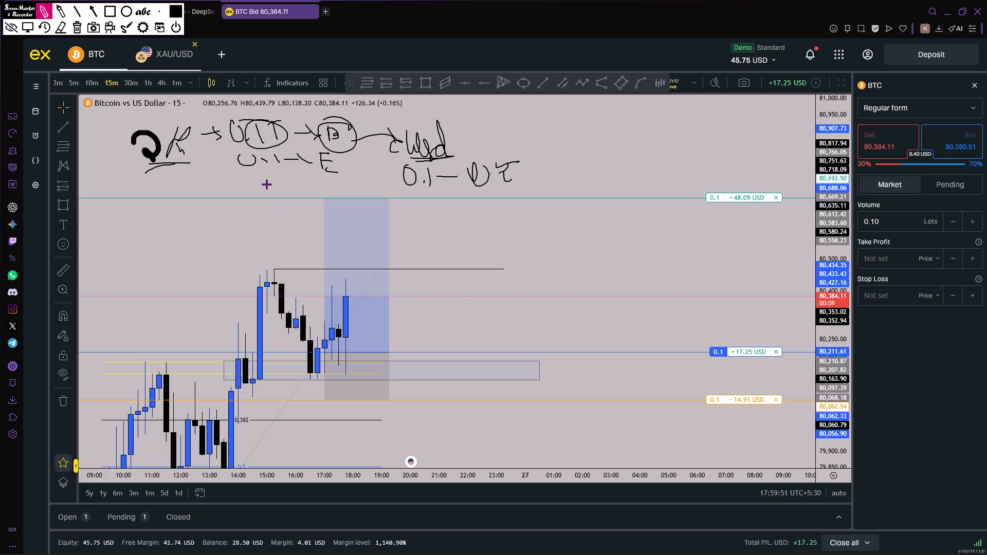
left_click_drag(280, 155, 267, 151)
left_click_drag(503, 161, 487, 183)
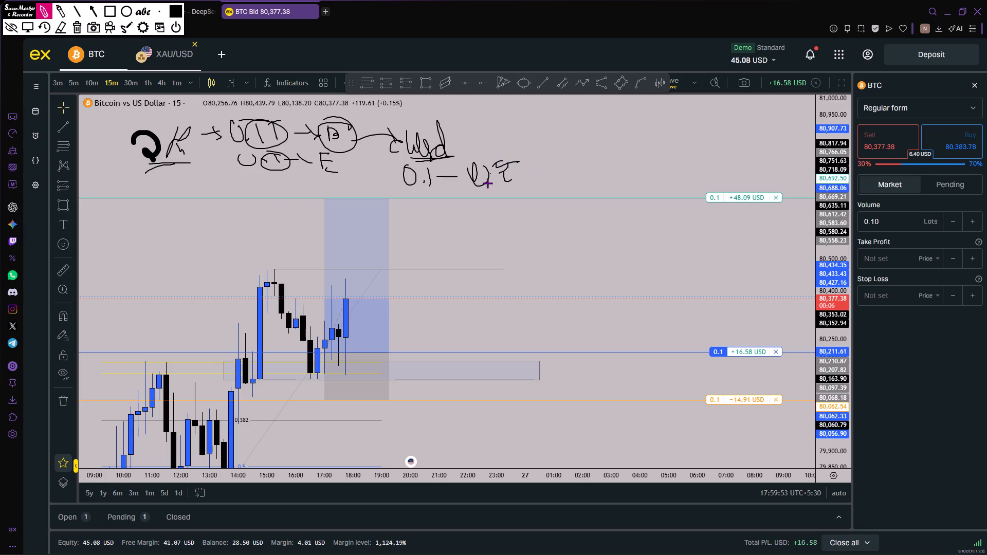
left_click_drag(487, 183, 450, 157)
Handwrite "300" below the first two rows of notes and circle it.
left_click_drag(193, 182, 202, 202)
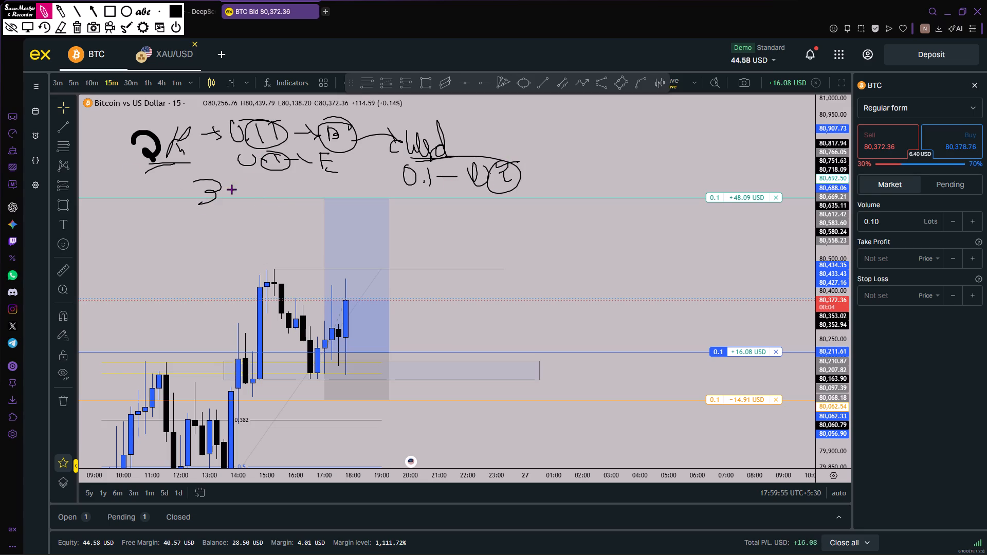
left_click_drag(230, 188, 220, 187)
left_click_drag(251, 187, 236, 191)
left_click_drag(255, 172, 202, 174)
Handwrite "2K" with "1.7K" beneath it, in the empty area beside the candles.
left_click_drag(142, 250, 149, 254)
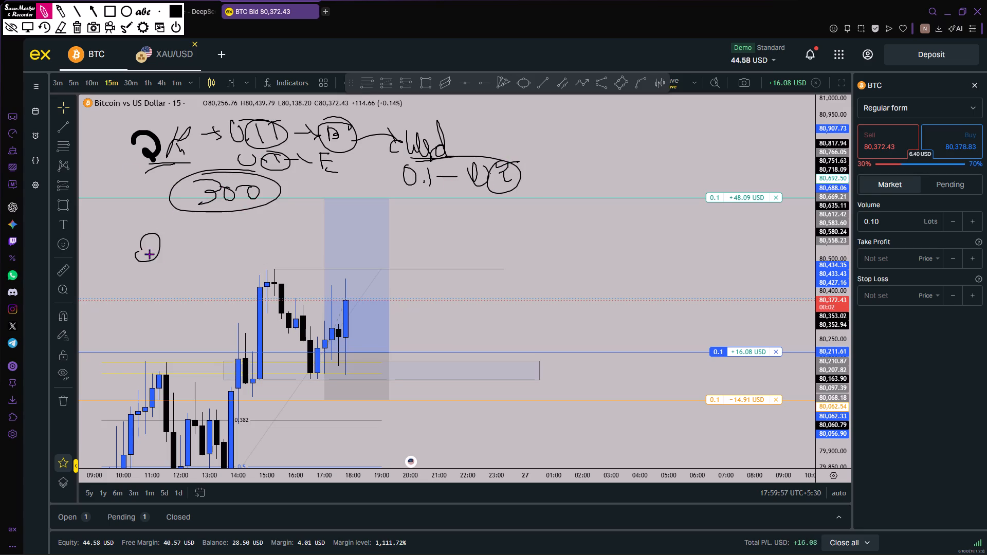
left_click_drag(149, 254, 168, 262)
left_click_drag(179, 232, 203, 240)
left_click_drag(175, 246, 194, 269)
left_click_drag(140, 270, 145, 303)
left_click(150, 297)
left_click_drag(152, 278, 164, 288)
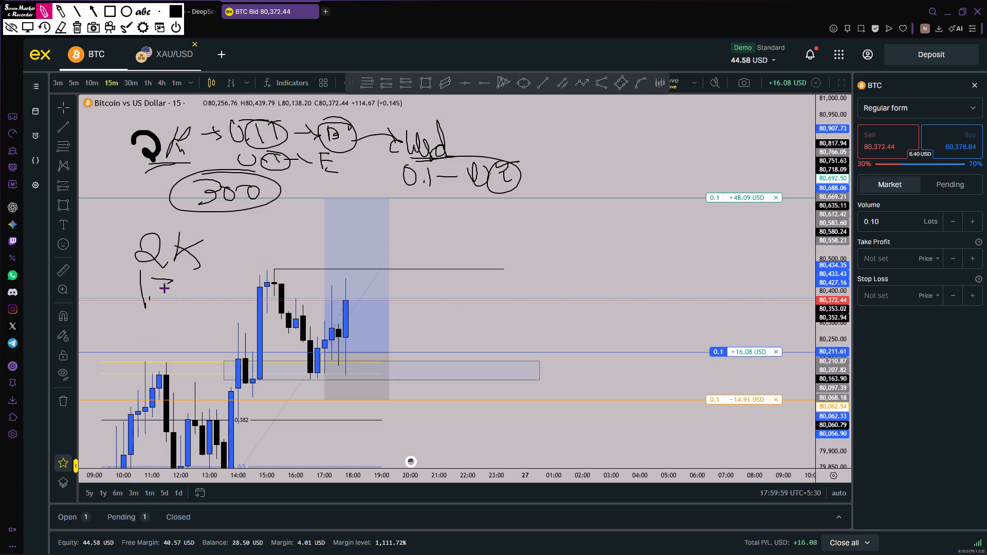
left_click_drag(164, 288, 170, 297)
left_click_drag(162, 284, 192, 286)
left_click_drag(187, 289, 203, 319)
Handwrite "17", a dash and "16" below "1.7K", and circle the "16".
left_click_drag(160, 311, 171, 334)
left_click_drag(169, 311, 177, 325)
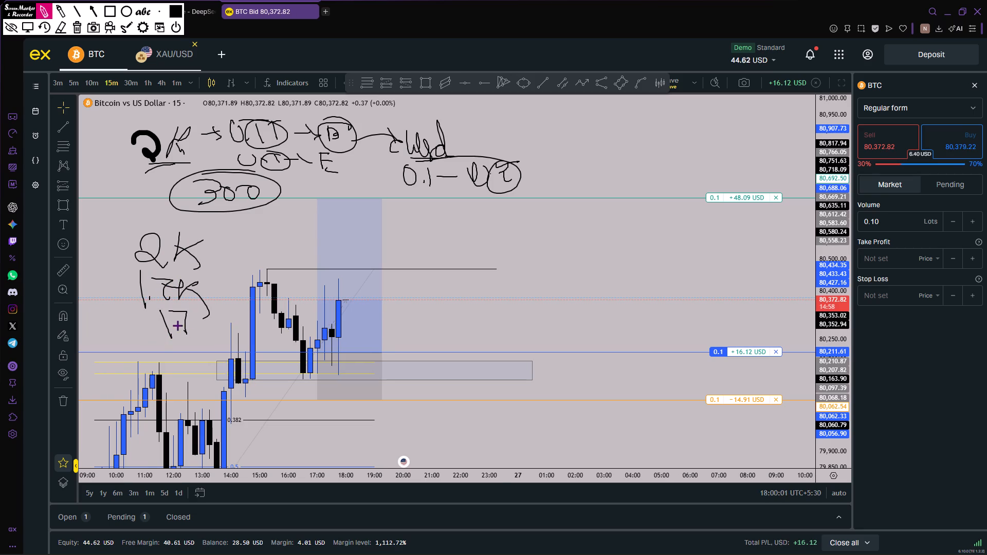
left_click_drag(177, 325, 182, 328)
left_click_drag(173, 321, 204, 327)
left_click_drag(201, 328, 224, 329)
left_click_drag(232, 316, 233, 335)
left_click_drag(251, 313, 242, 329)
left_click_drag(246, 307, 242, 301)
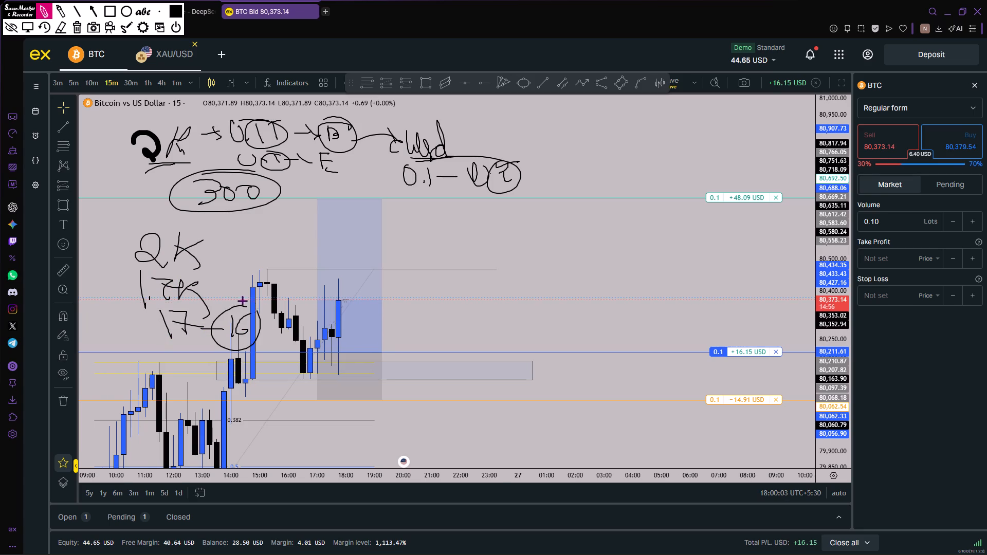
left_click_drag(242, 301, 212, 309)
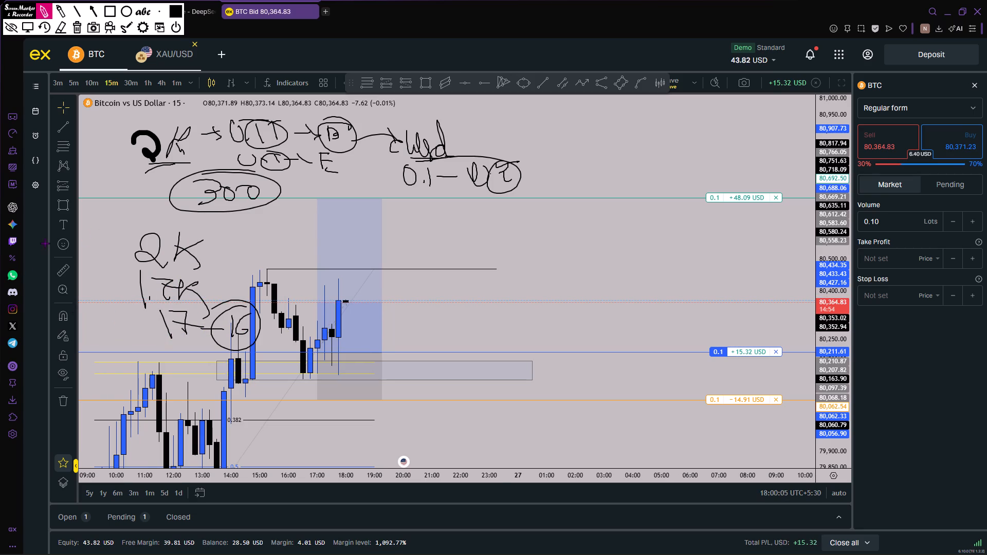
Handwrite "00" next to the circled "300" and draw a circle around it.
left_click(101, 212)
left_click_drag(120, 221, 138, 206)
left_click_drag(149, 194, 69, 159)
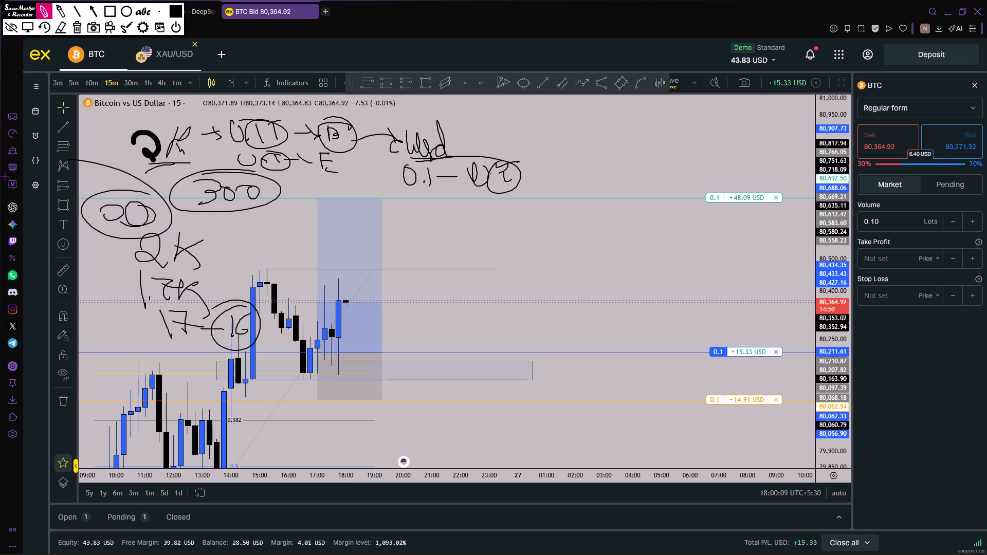
Clear all ink from the screen, switch the marker to mouse mode, and move its toolbar beside the lower end of the price axis.
left_click(78, 21)
left_click(22, 27)
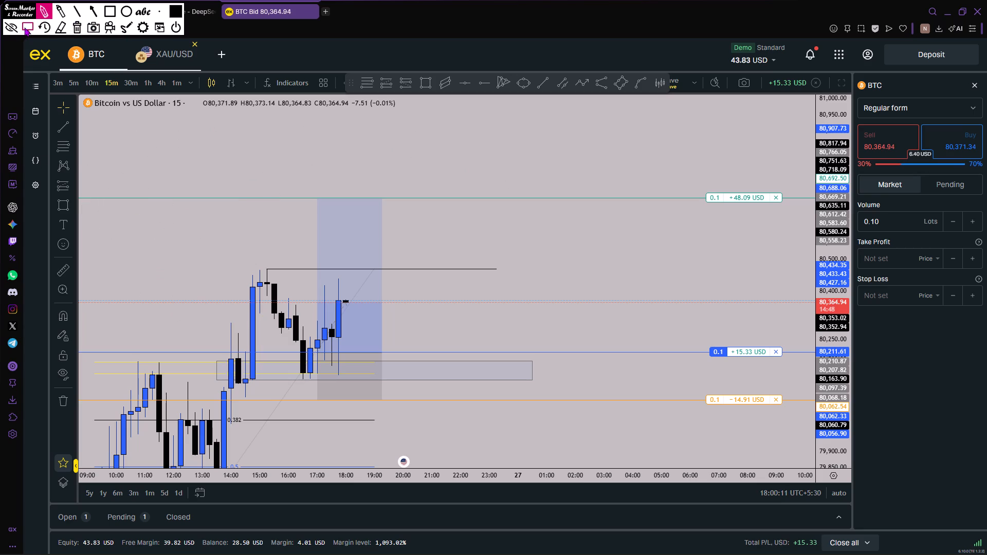
left_click_drag(24, 9, 728, 433)
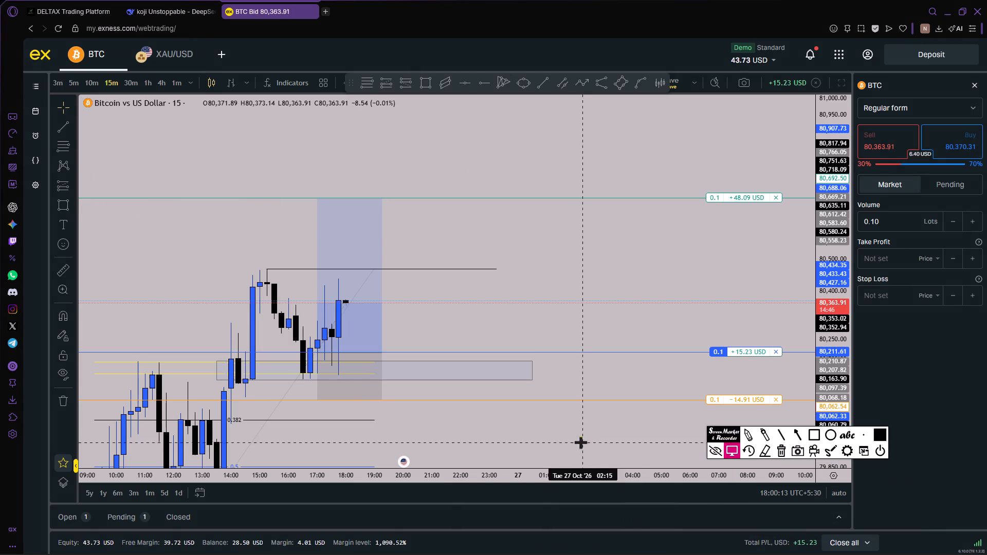
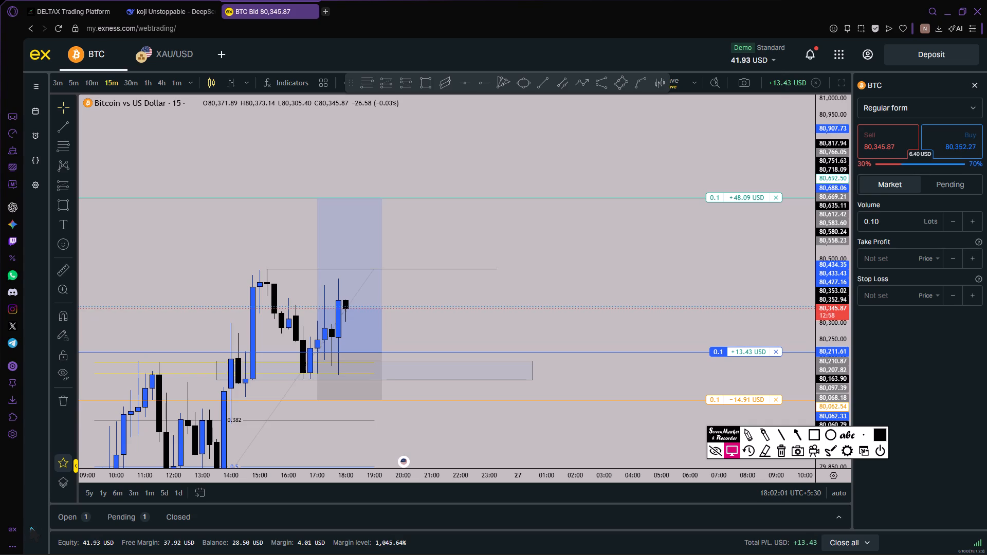
Switch to the XAU/USD chart and open a market buy position of 0.02 lots.
left_click(154, 61)
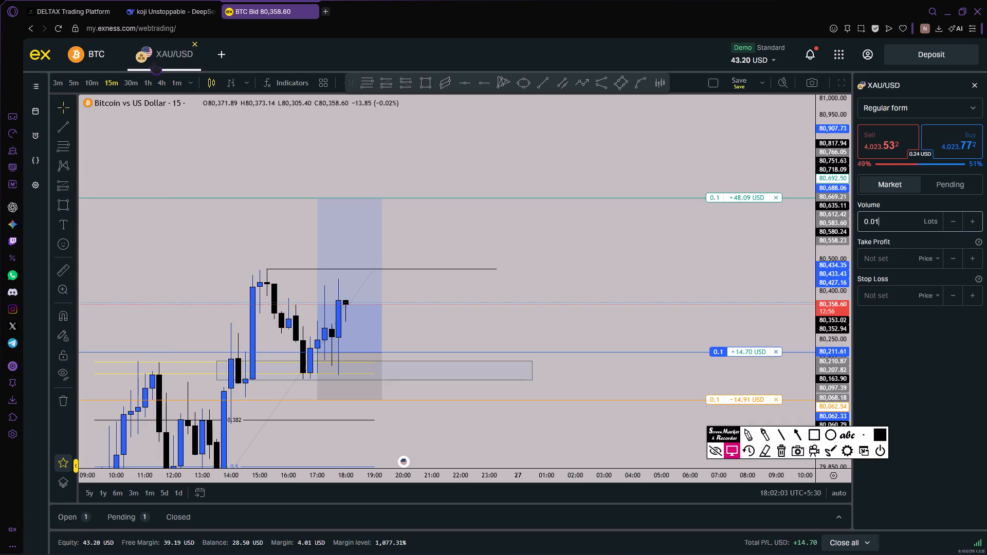
left_click_drag(788, 338, 574, 347)
scroll(562, 343, "down", 2)
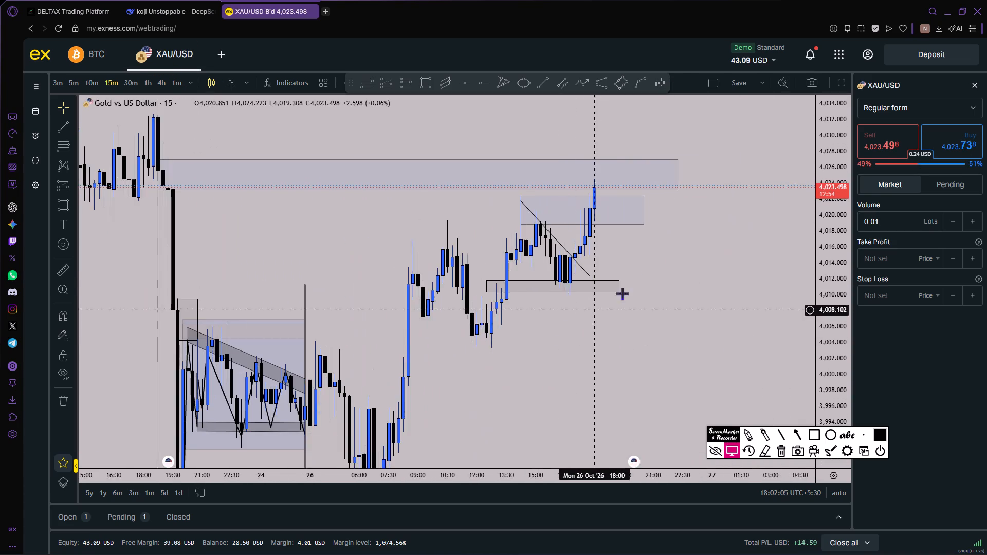
left_click_drag(649, 278, 601, 291)
scroll(679, 249, "down", 1)
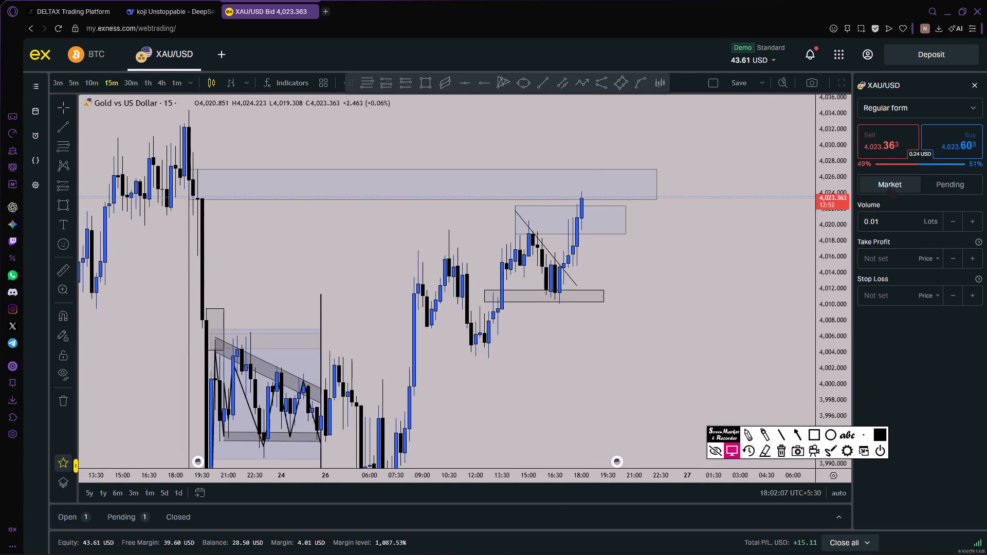
left_click(955, 133)
left_click(977, 219)
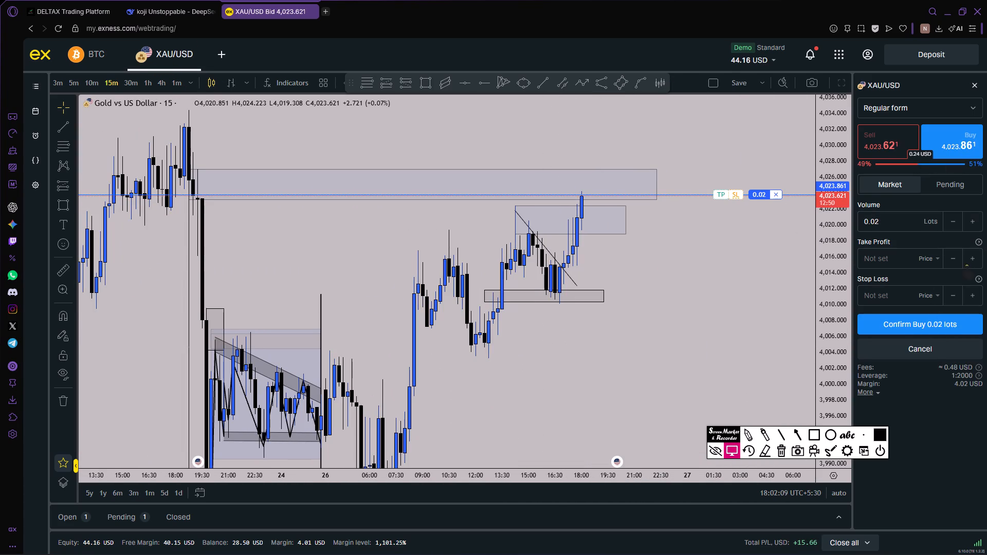
left_click(960, 321)
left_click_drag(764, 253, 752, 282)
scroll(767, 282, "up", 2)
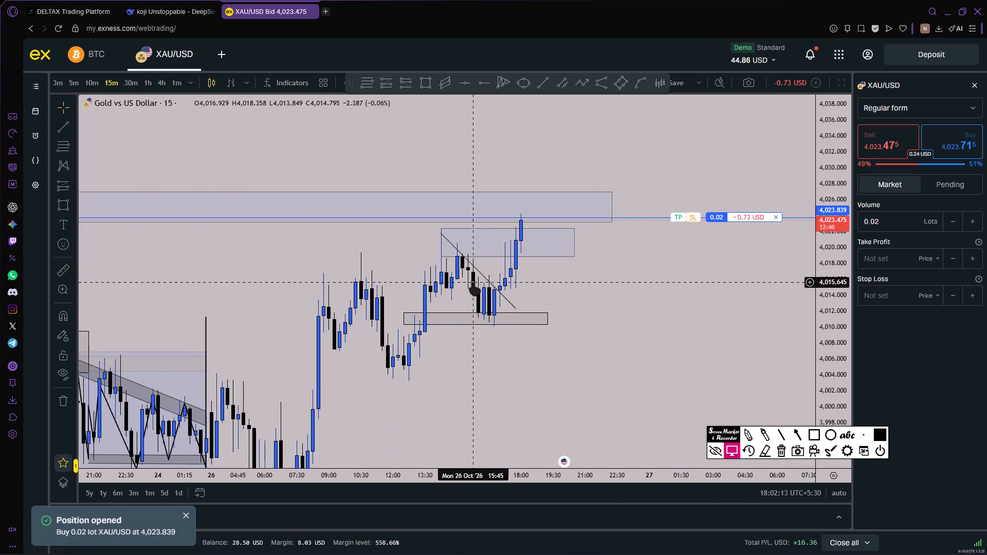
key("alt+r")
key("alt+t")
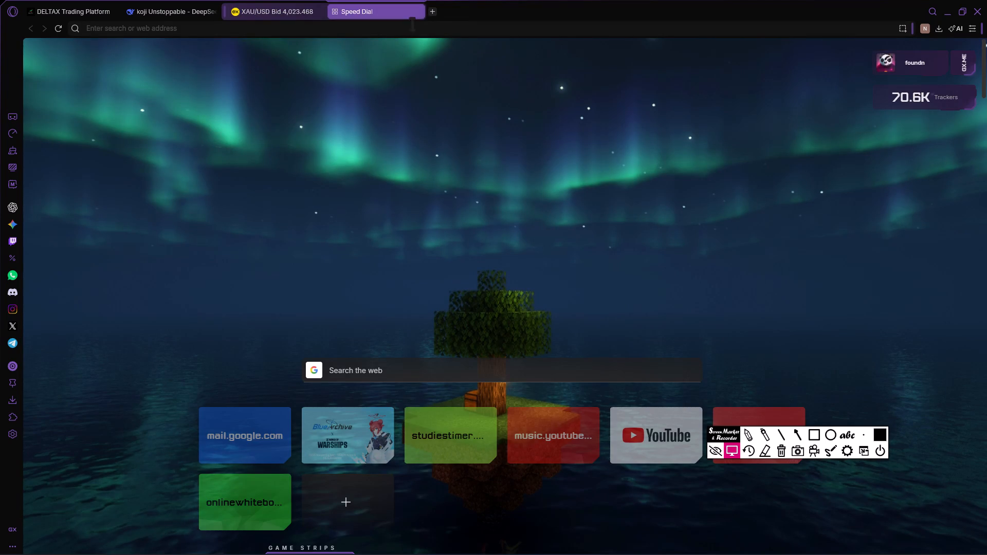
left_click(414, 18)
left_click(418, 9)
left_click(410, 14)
Draw a vertical trend line along the latest strong gold rally, from 3,985.892 up to about 4,016.
left_click_drag(576, 234, 550, 233)
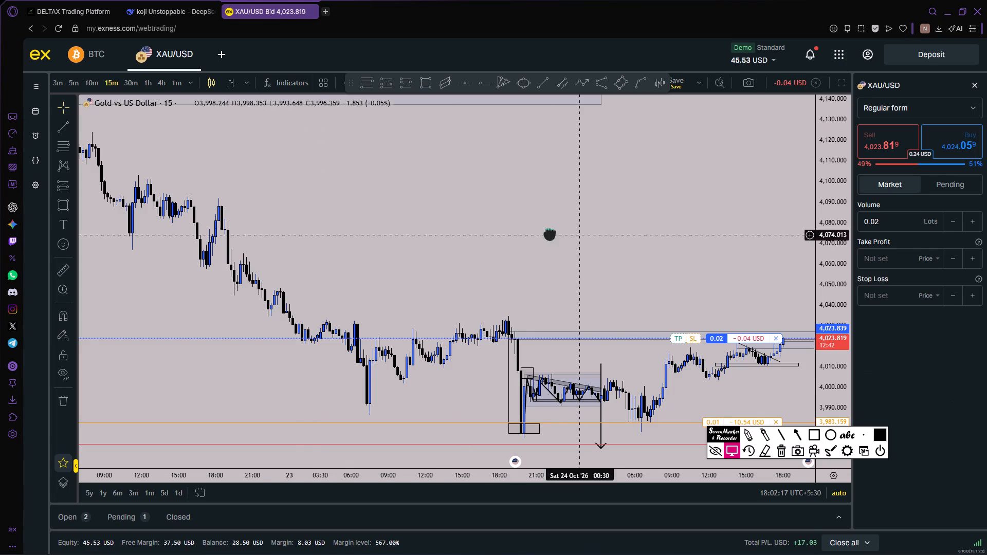
left_click_drag(550, 233, 375, 196)
left_click(817, 328)
left_click_drag(821, 336, 817, 310)
scroll(708, 310, "up", 1)
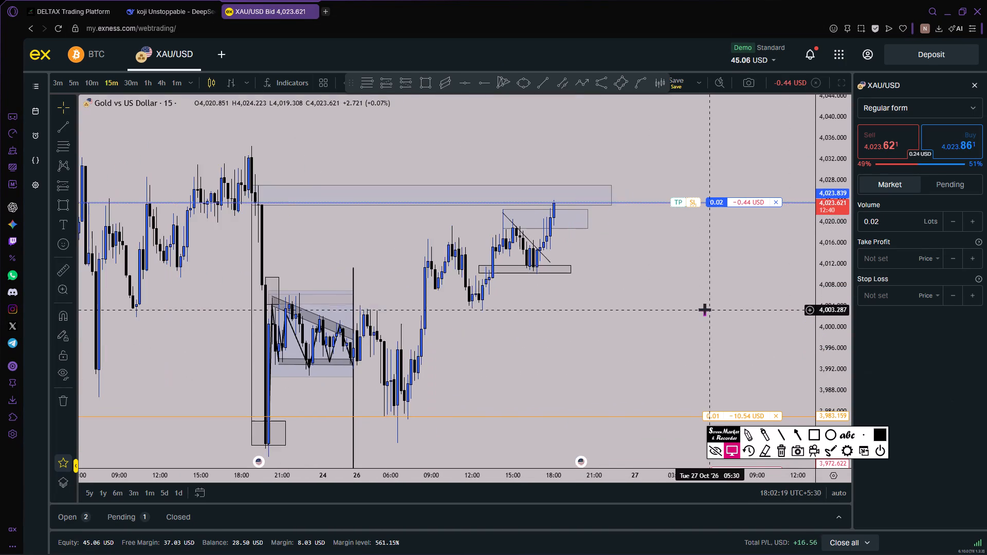
left_click_drag(674, 296, 622, 298)
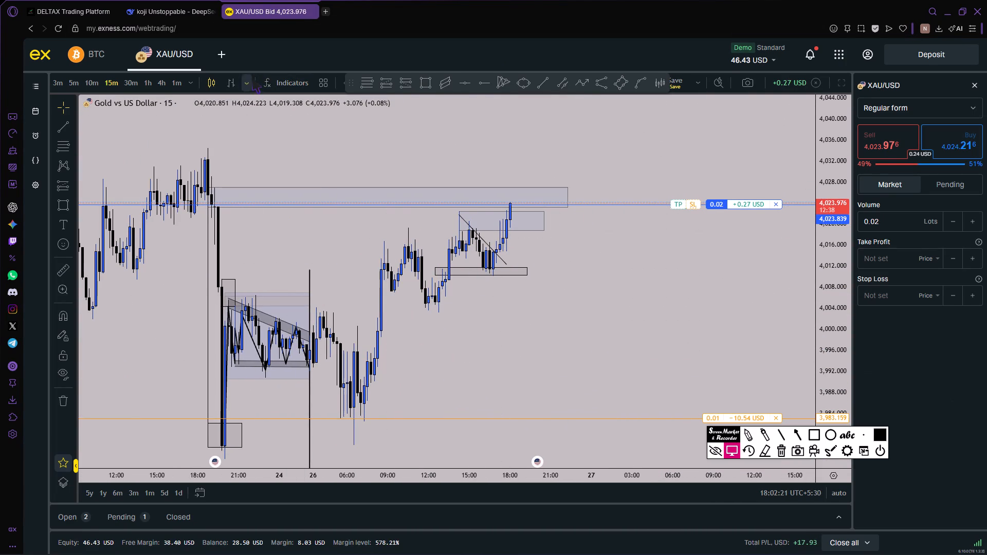
left_click(539, 87)
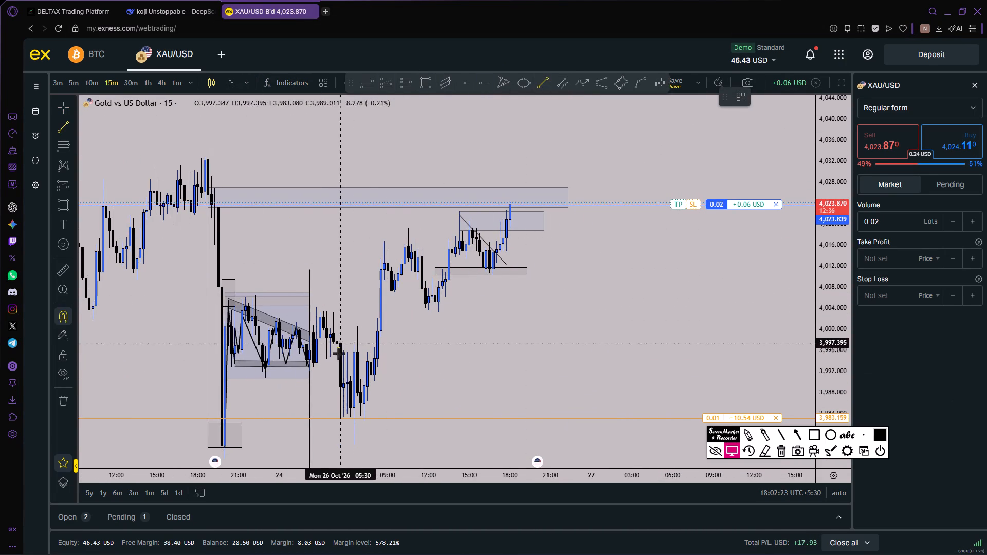
left_click(364, 404, "ctrl")
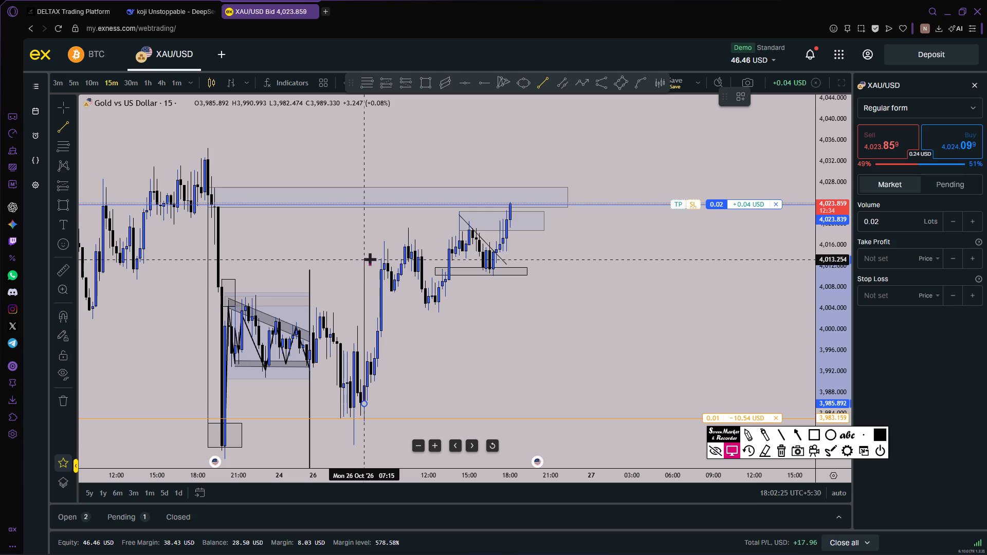
left_click(374, 247, "shift")
Move the vertical line onto the latest pullback's low, projecting the same height up to about 4,041.
left_click_drag(365, 262, 503, 190)
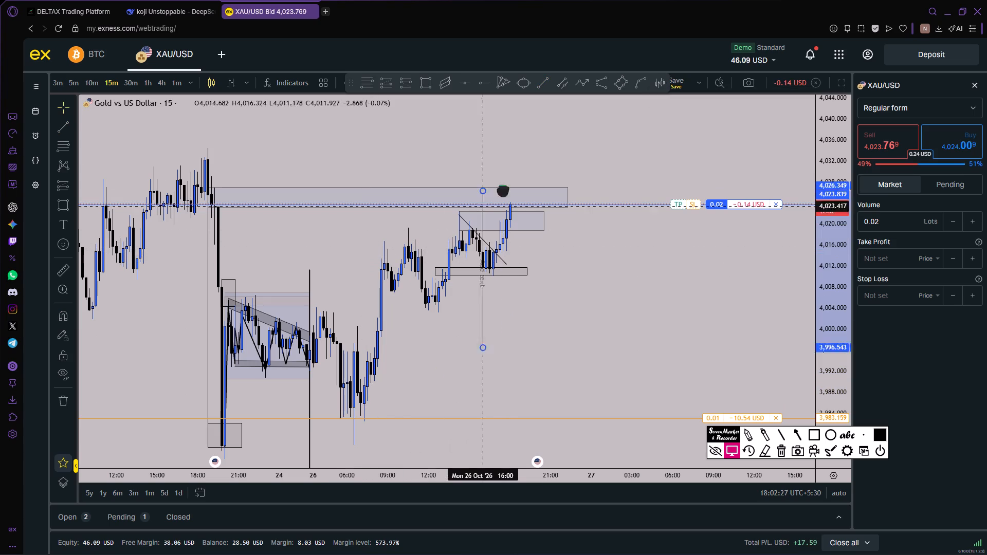
left_click_drag(503, 190, 492, 127)
Set the take profit of the 0.02-lot gold buy position to 4,038.857, just below the projected line's top.
left_click_drag(557, 145, 536, 225)
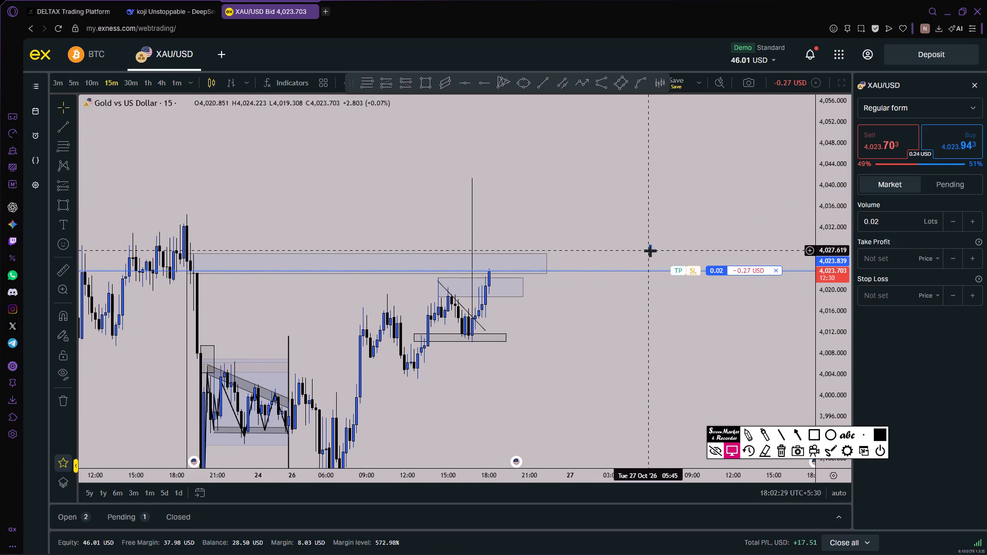
left_click_drag(677, 270, 669, 191)
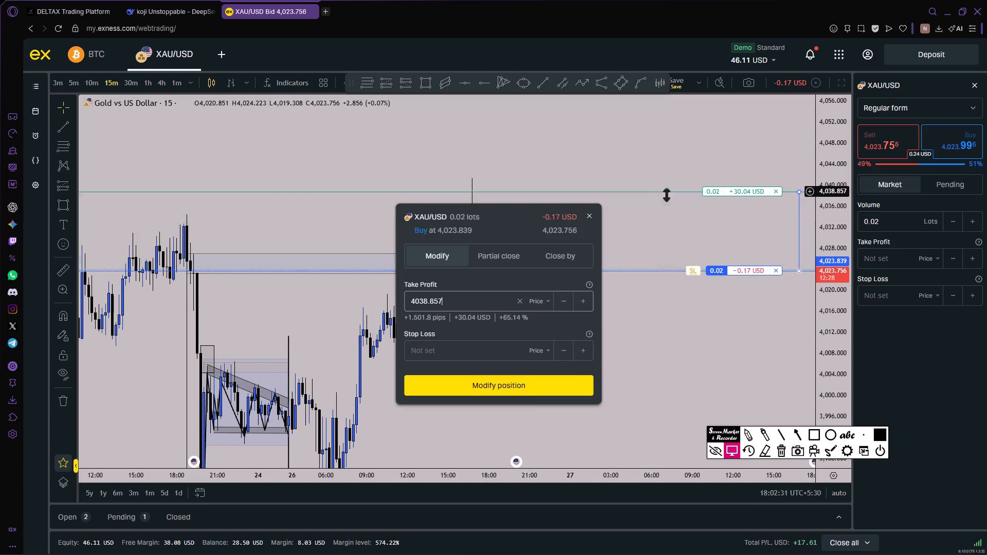
left_click(529, 390)
Set the stop loss of the 0.02-lot gold buy position to 4,019.215, below the entry.
left_click_drag(692, 270, 692, 300)
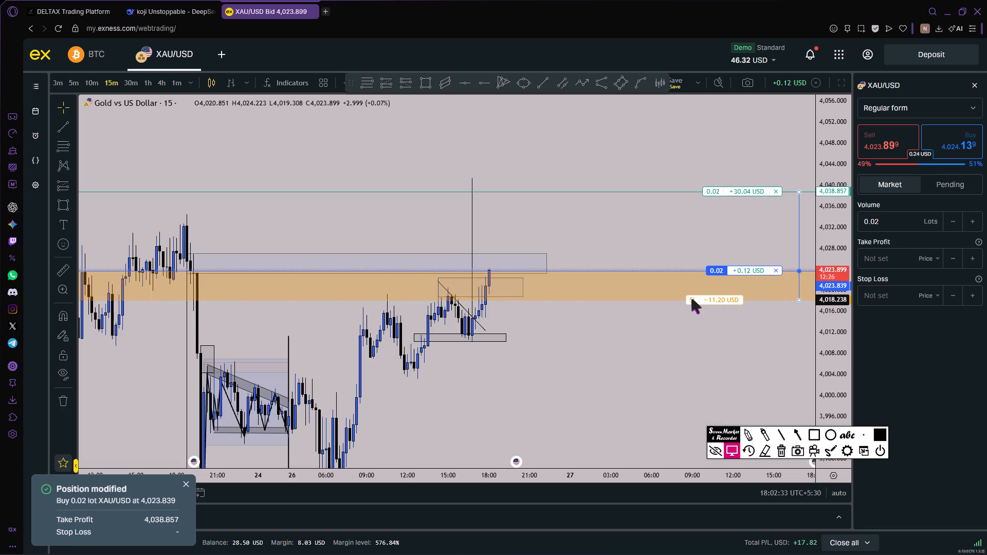
left_click_drag(692, 300, 691, 294)
left_click(514, 396)
left_click_drag(678, 372, 651, 377)
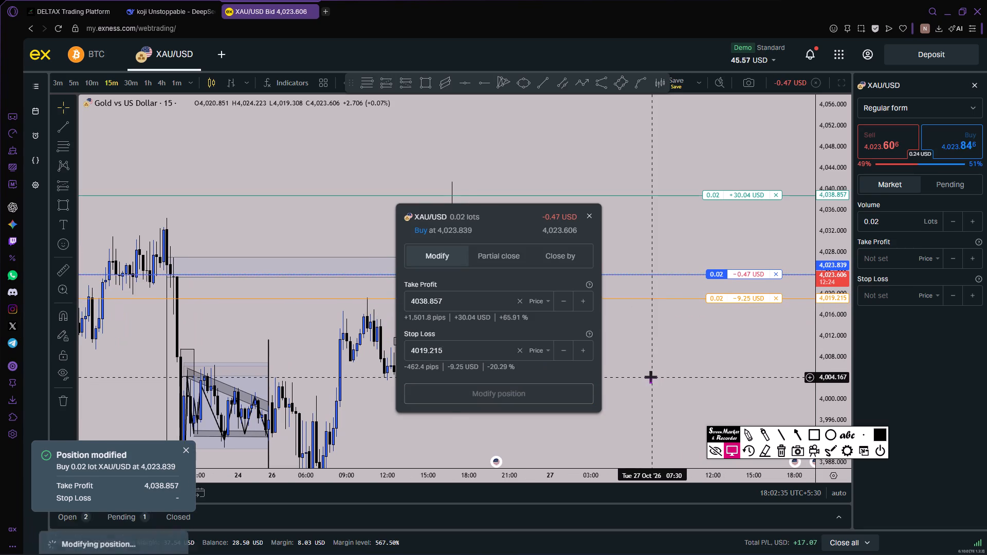
left_click(651, 377)
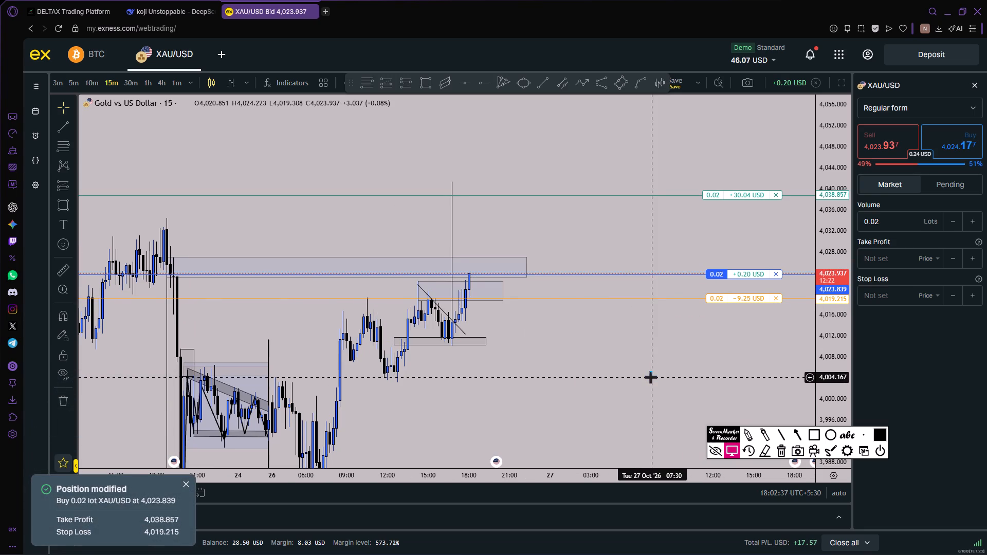
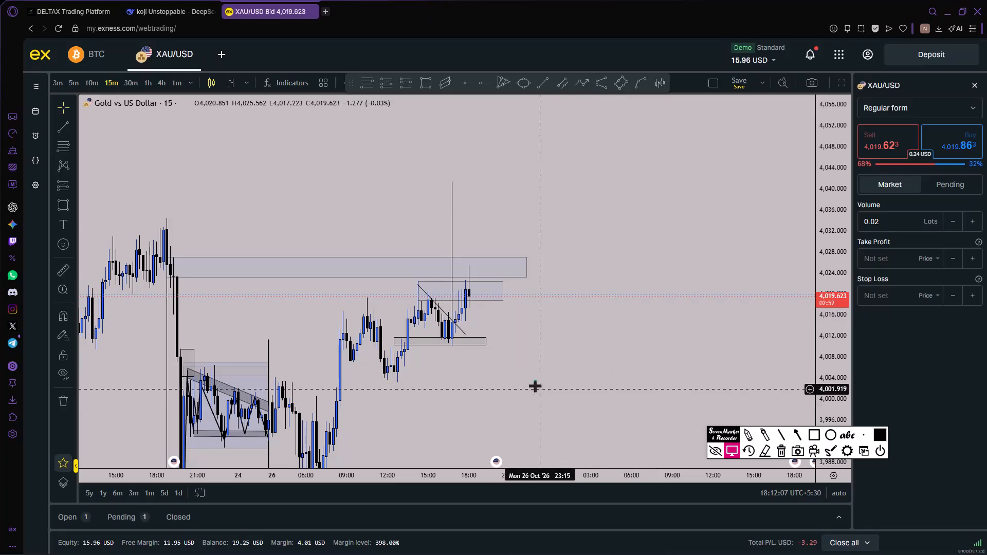
Delete the small shaded rectangle covering the latest gold highs, beneath the larger supply zone.
scroll(878, 366, "up", 1)
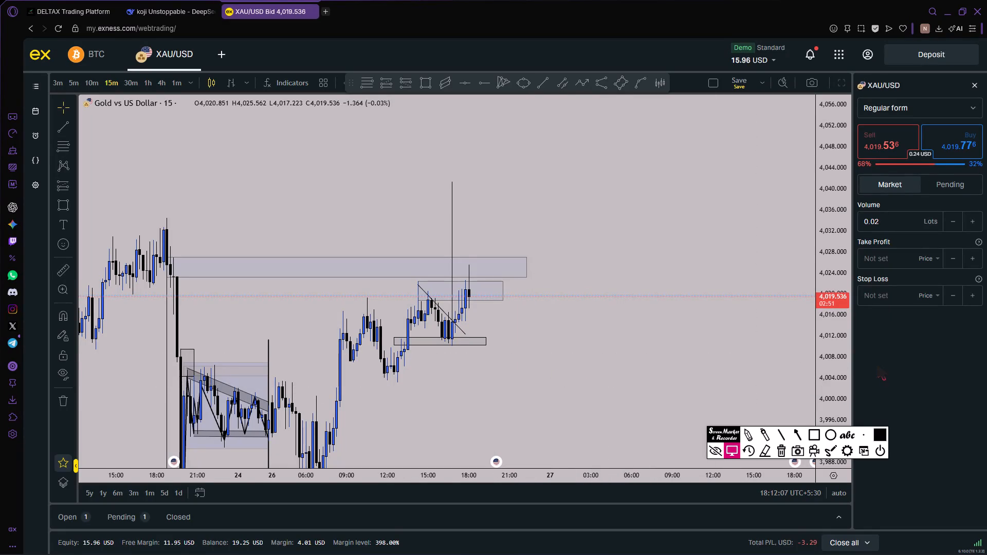
scroll(878, 366, "up", 6)
left_click_drag(538, 287, 565, 235)
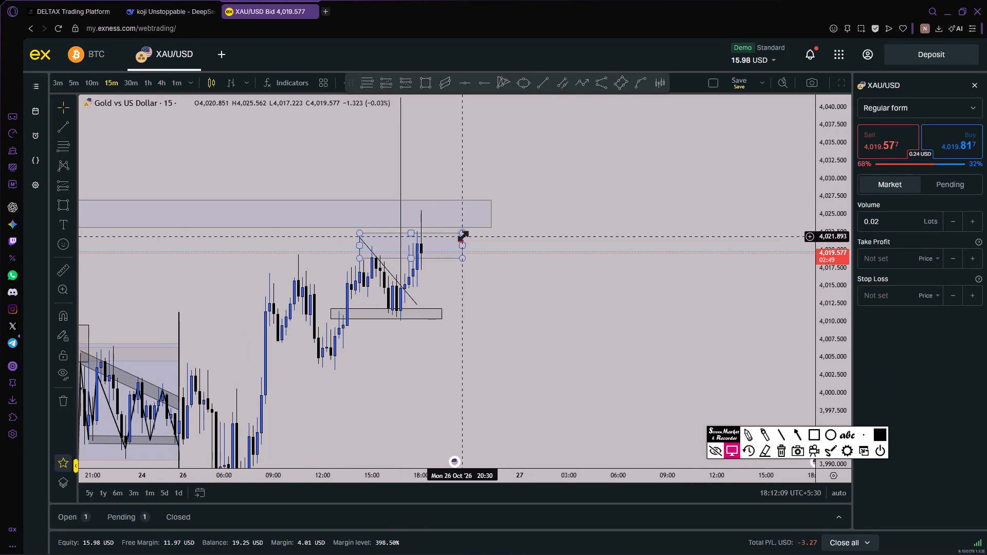
left_click(463, 241)
left_click(822, 95)
On the BTC chart, draw a rectangle zone over the latest swing high, from about 80,471 down to about 80,422.
scroll(614, 223, "up", 1)
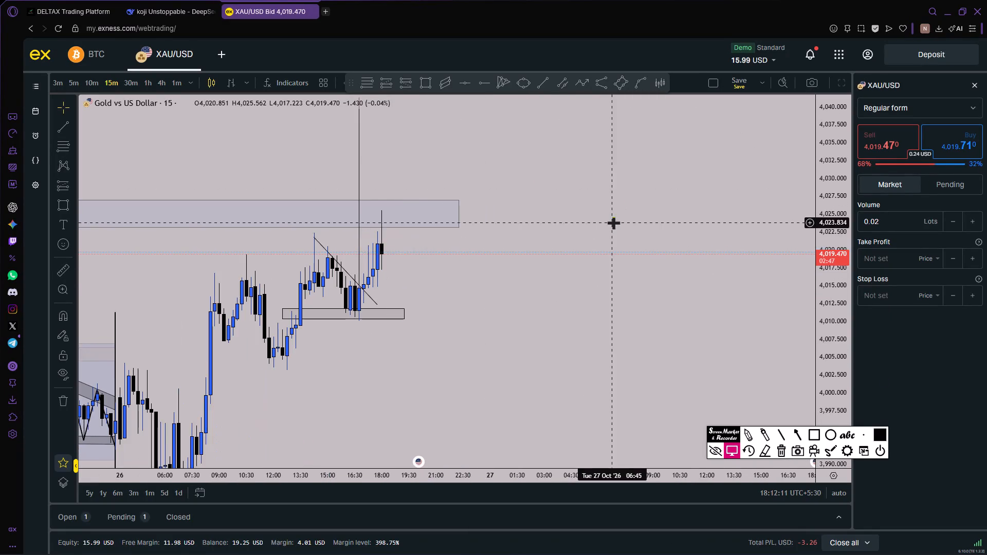
left_click_drag(520, 248, 549, 219)
left_click(88, 51)
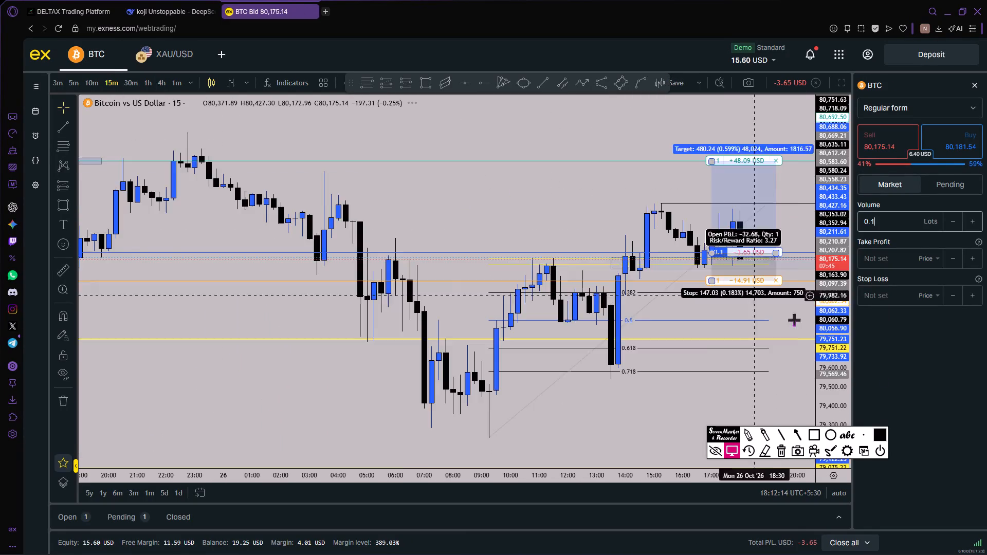
scroll(830, 341, "up", 5)
left_click_drag(826, 279, 816, 347)
left_click_drag(797, 314, 553, 229)
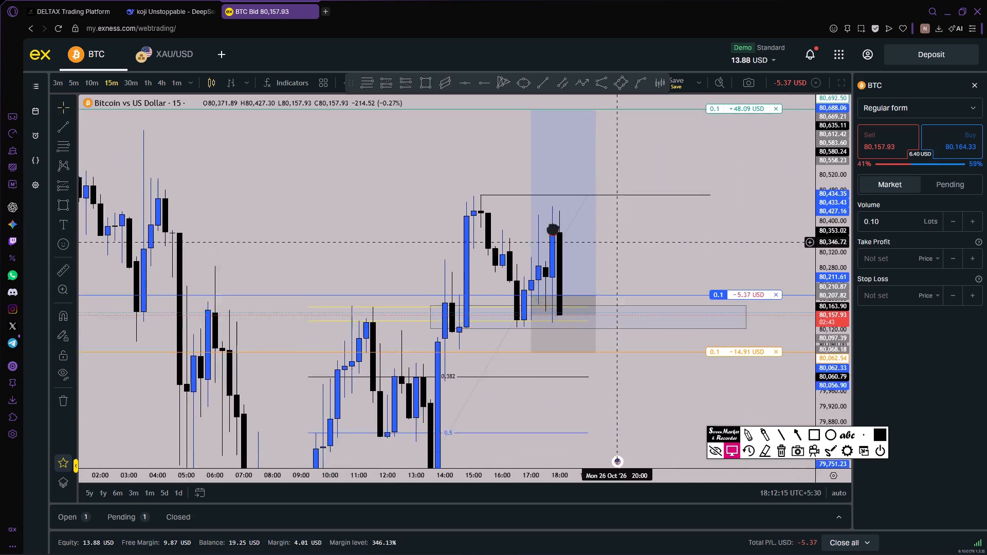
left_click_drag(553, 229, 501, 219)
scroll(502, 217, "up", 1)
scroll(829, 282, "down", 2)
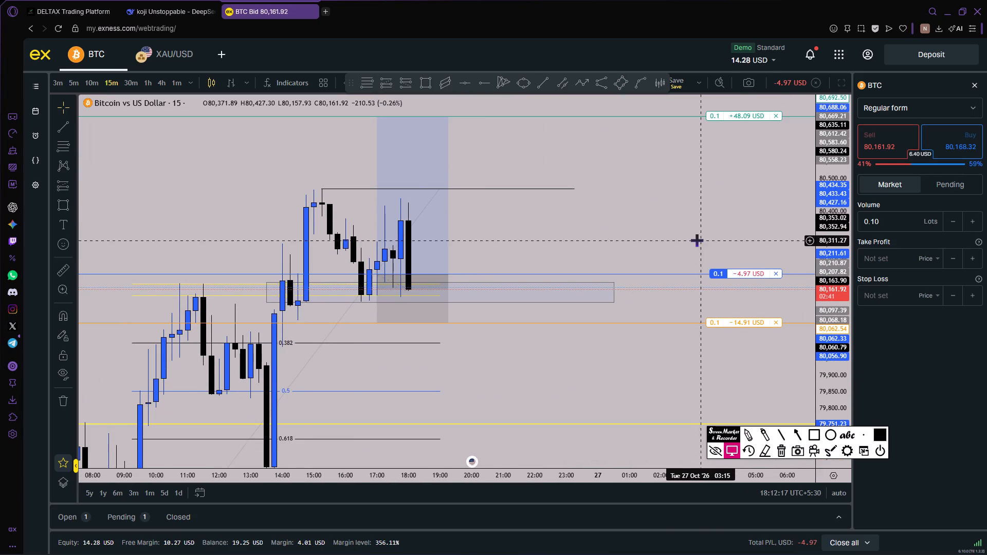
scroll(697, 240, "down", 1)
left_click_drag(687, 236, 631, 235)
left_click(427, 83)
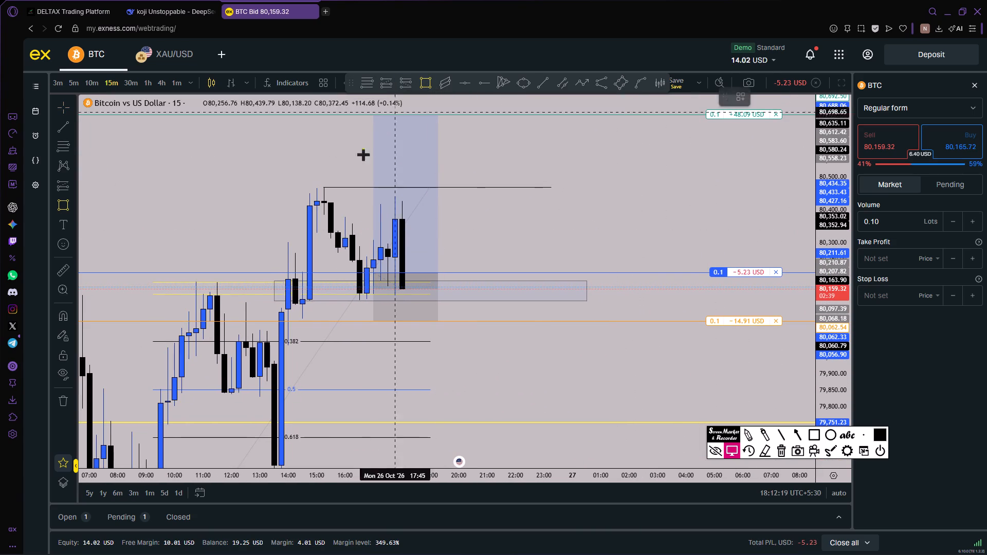
left_click(278, 187)
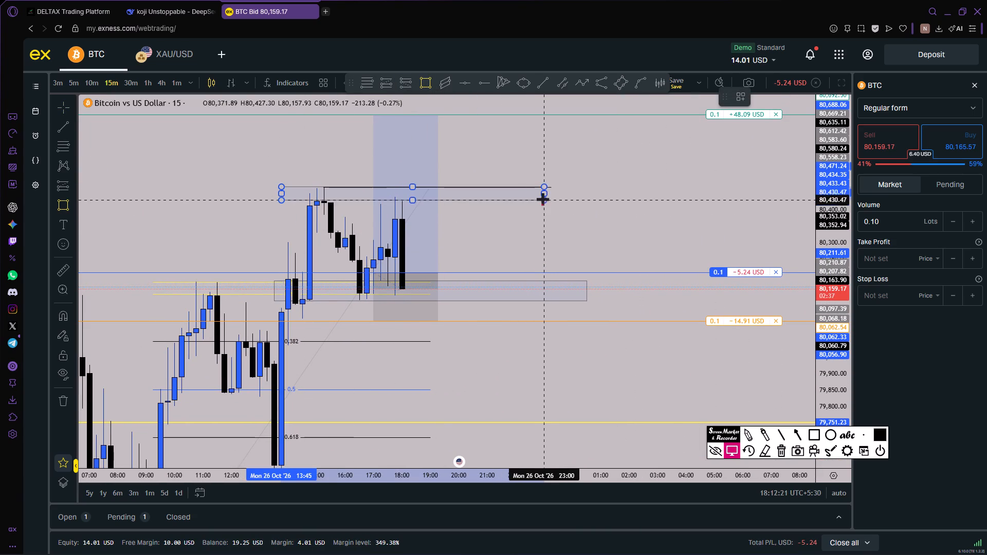
left_click(556, 202)
Shorten the new bitcoin rectangle from both sides so it spans from about 15:00 to about 20:00.
left_click_drag(556, 196, 541, 199)
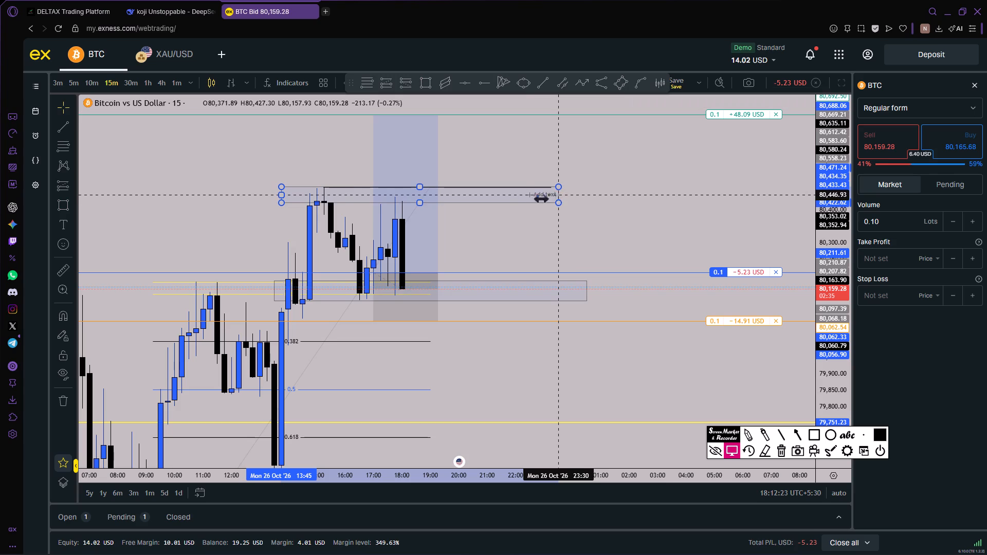
left_click_drag(541, 199, 456, 195)
left_click(472, 229)
left_click_drag(283, 197, 314, 197)
left_click_drag(273, 213, 243, 201)
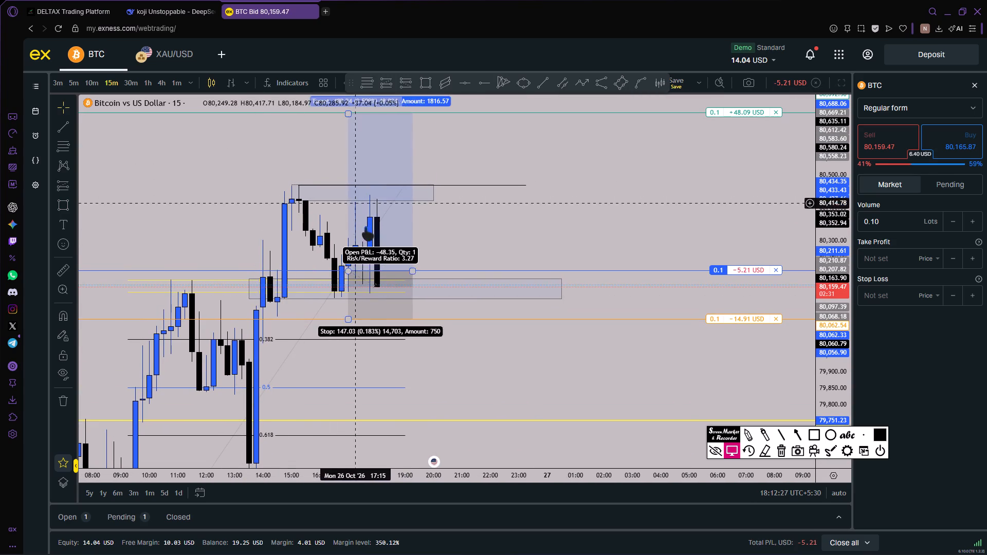
left_click_drag(540, 213, 527, 249)
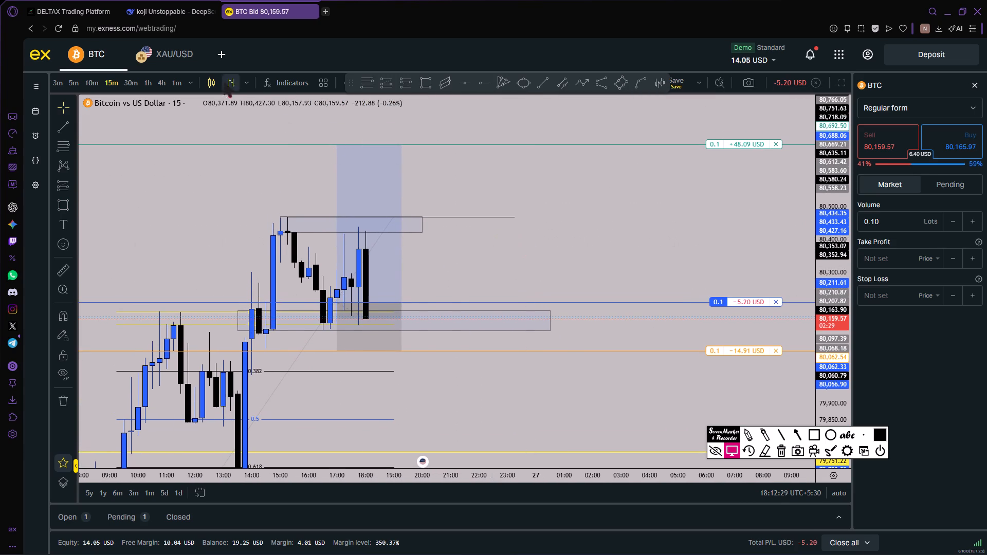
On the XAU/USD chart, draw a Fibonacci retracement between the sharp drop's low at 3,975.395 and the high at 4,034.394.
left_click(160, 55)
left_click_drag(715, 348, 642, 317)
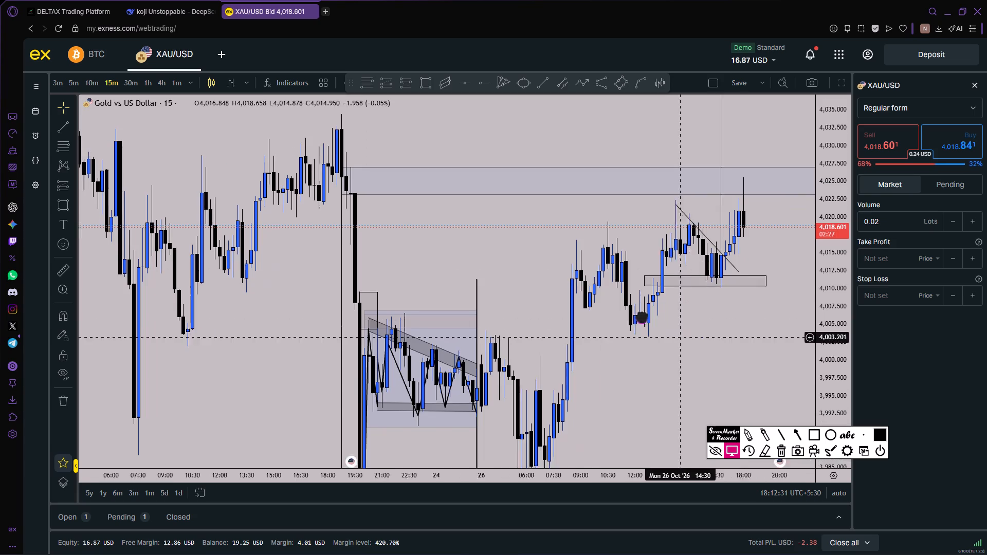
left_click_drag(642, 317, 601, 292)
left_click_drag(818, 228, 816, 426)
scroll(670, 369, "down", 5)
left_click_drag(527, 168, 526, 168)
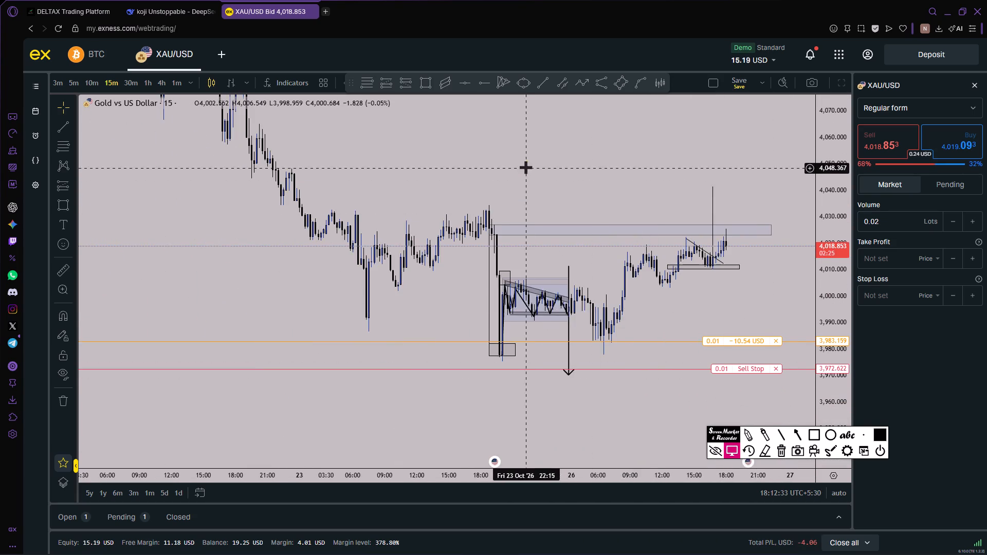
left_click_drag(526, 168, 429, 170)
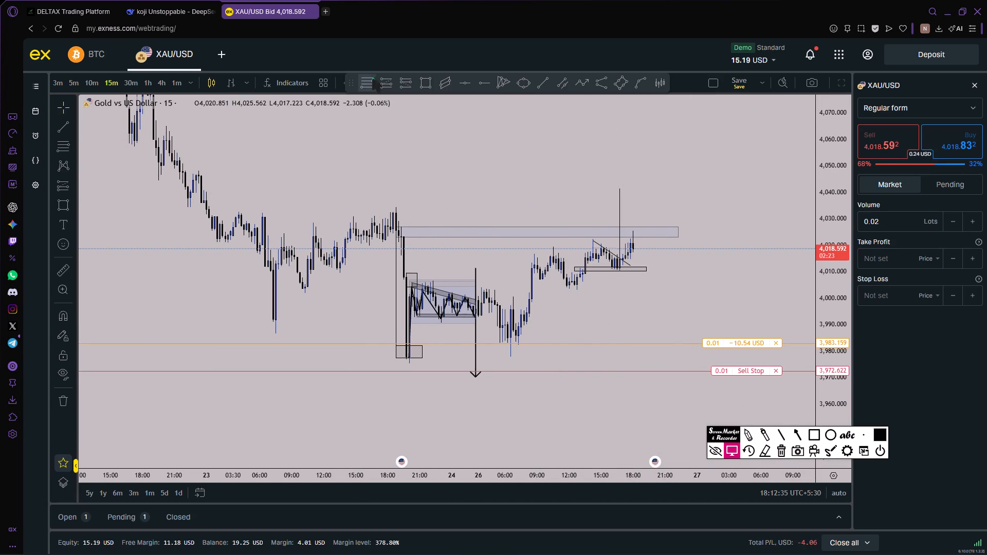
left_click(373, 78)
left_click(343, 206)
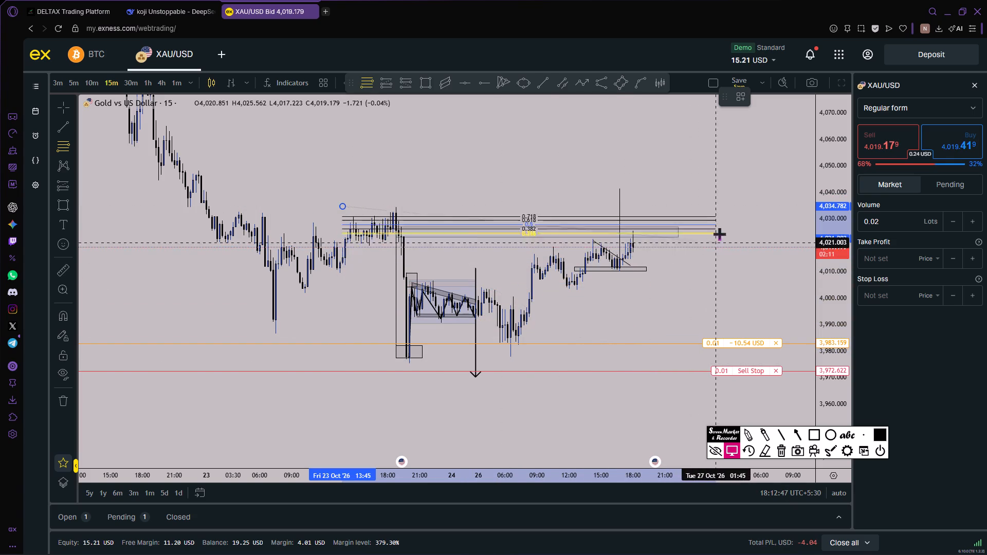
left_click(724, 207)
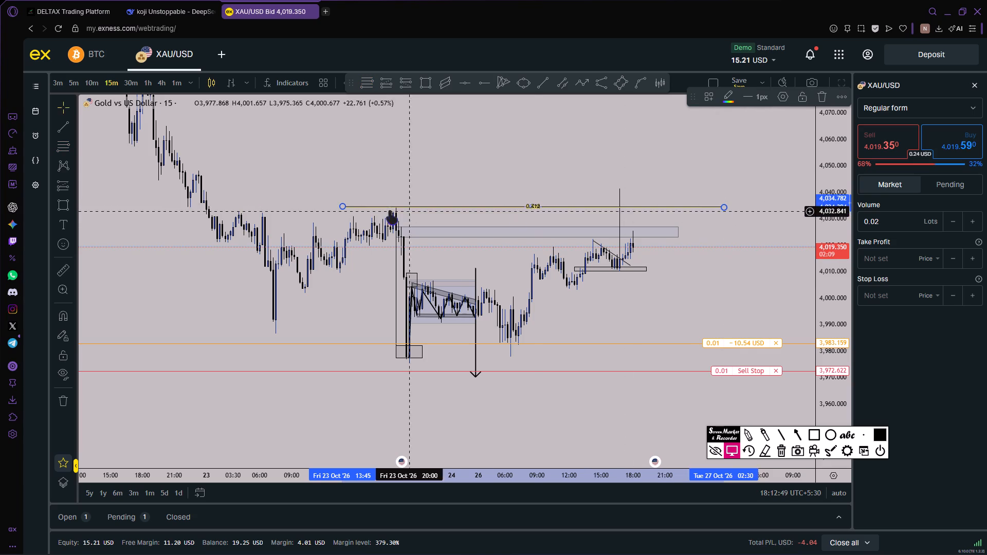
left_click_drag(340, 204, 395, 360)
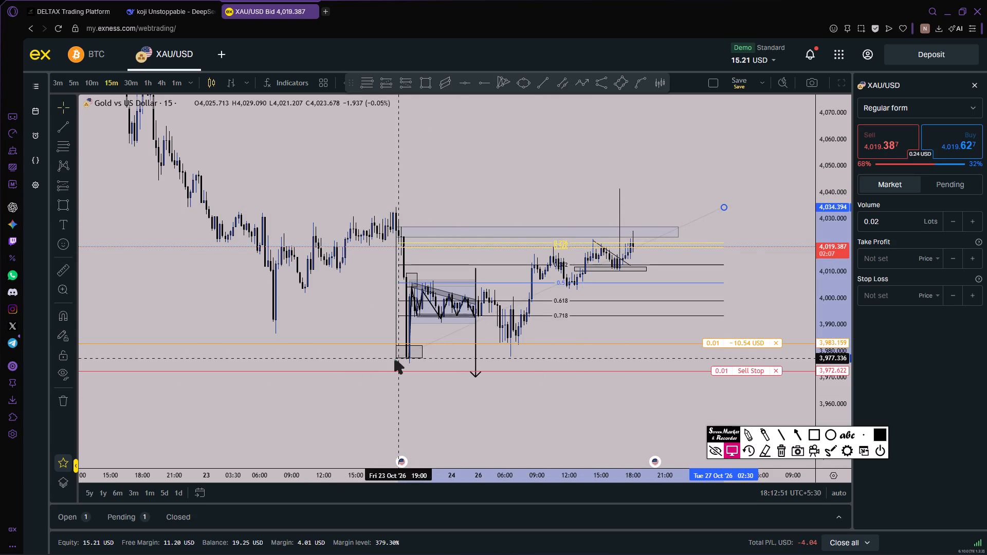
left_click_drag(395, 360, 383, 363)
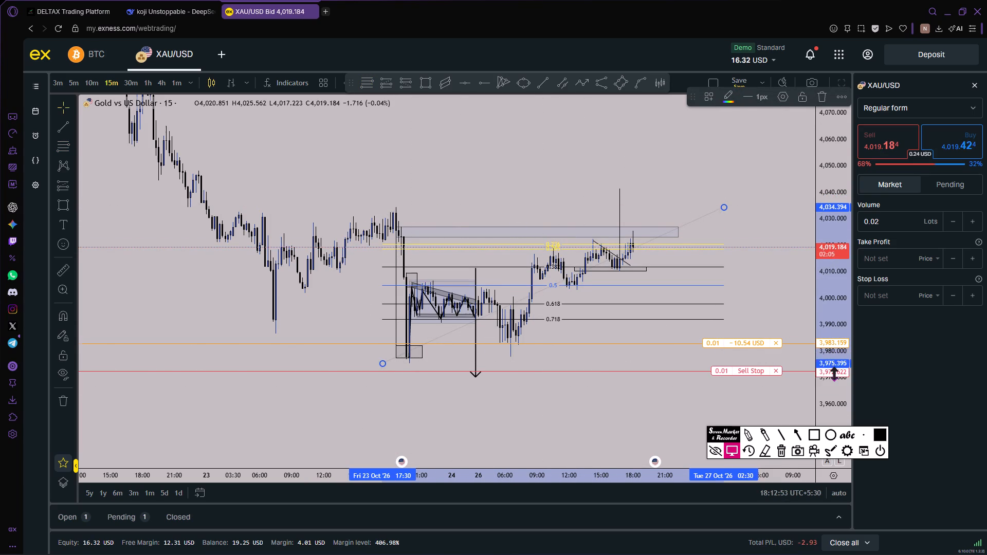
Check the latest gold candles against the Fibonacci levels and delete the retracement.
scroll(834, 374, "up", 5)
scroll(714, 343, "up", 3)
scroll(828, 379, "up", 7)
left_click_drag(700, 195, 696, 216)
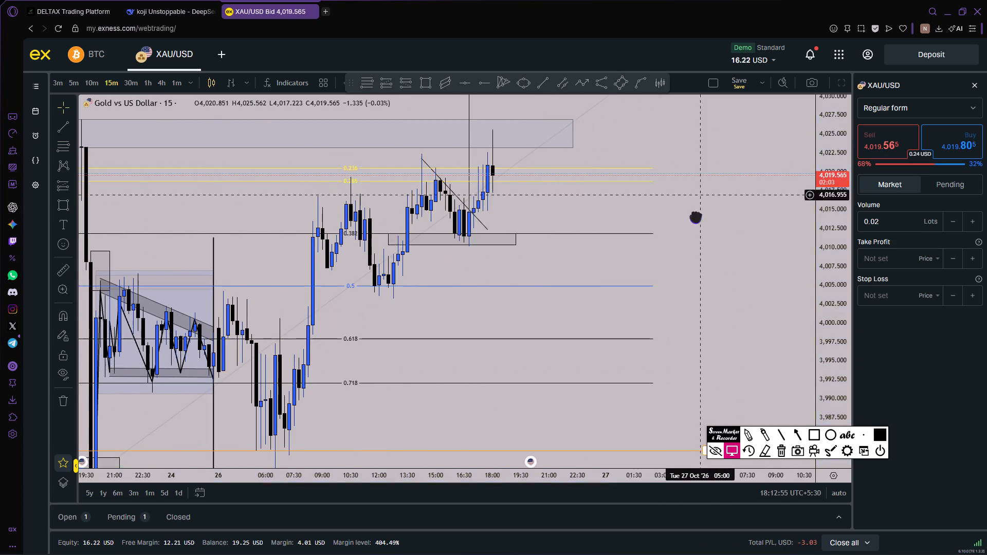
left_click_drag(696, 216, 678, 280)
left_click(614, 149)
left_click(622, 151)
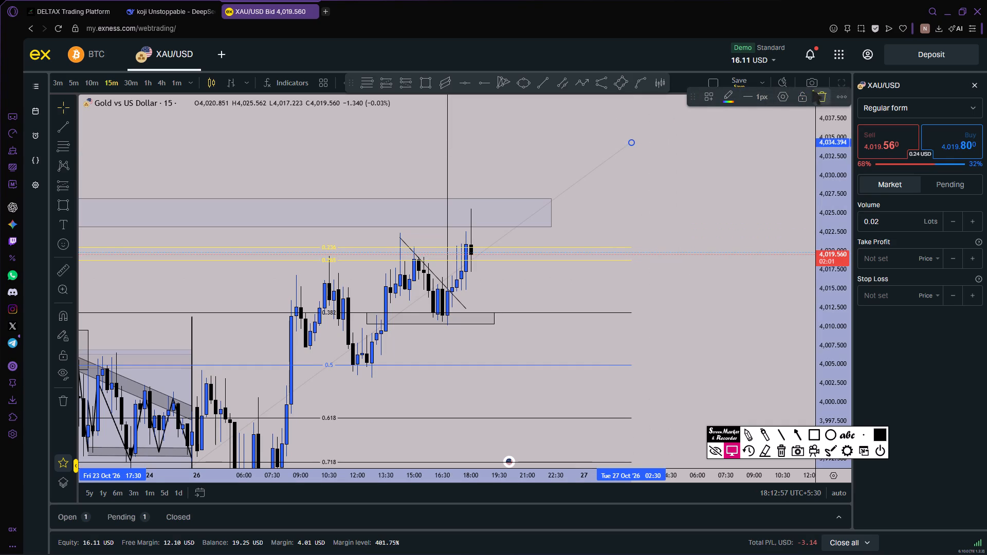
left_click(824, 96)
Delete the vertical projection line rising from the latest gold pullback's low.
left_click_drag(814, 197, 778, 292)
left_click(414, 213)
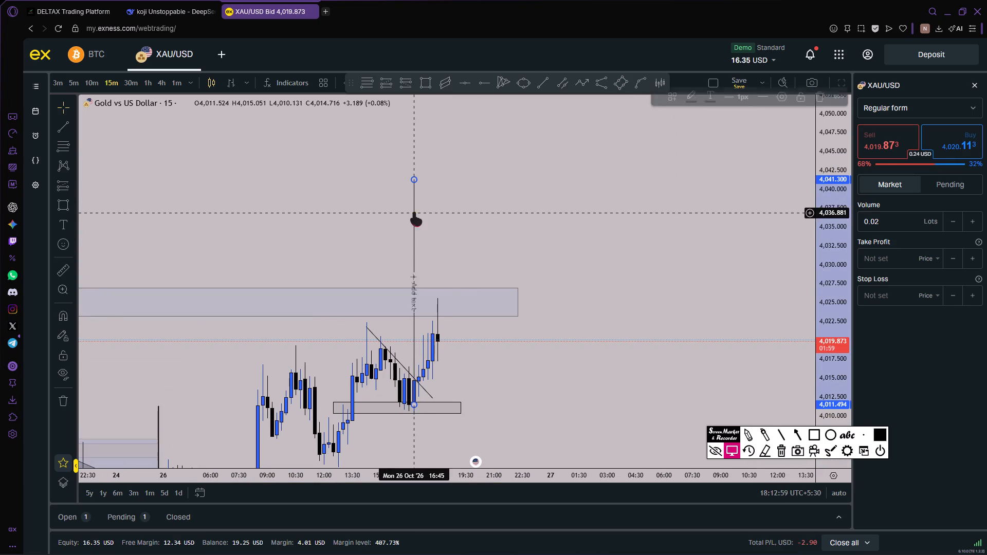
left_click(826, 98)
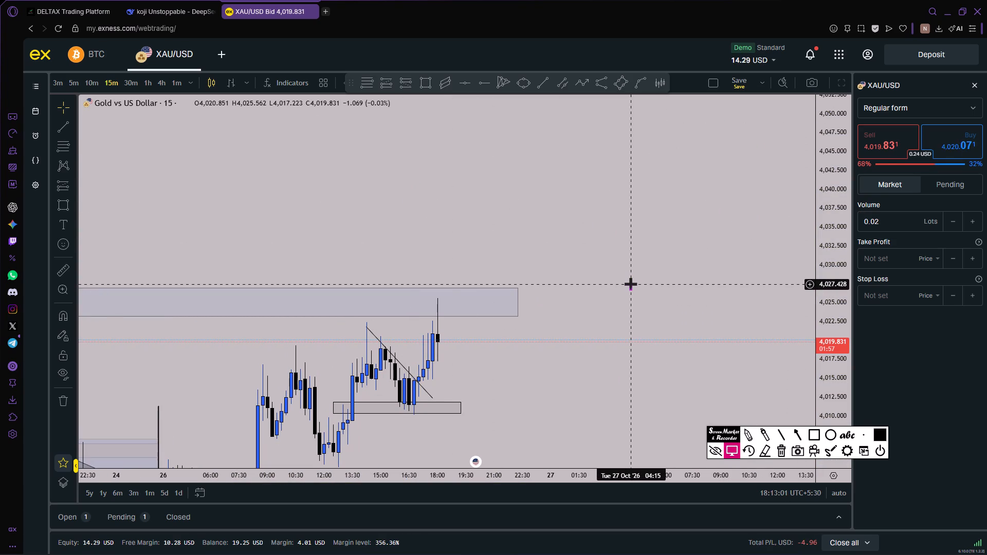
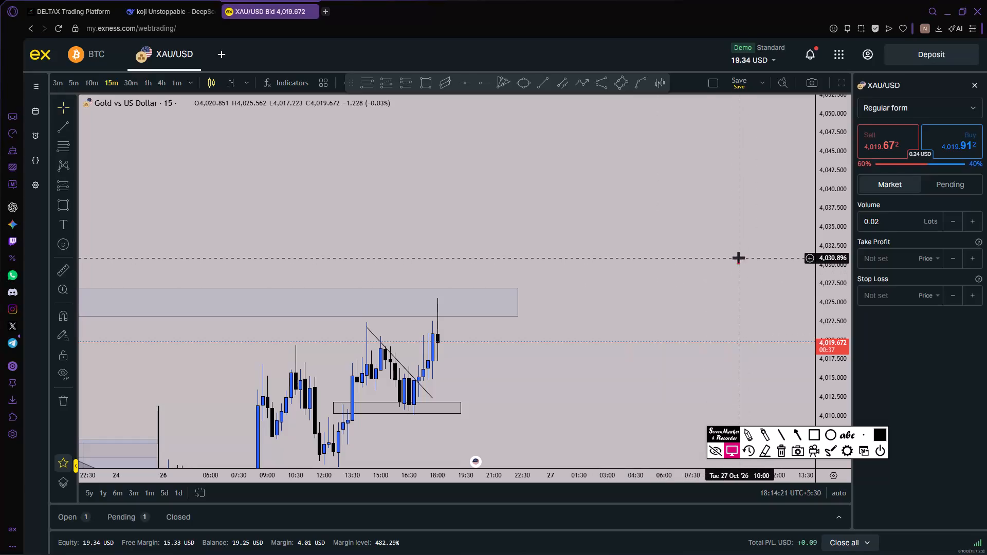
Examine the latest gold candles against the marked price zones and open order levels on the 15-minute chart.
scroll(740, 256, "up", 1)
left_click_drag(626, 279, 654, 133)
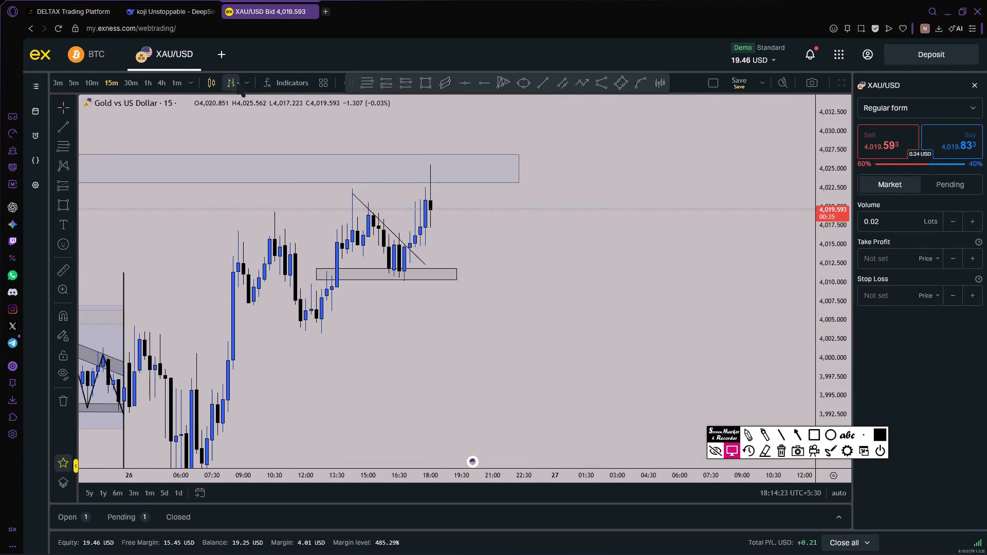
scroll(691, 254, "down", 6)
left_click_drag(832, 165, 848, 385)
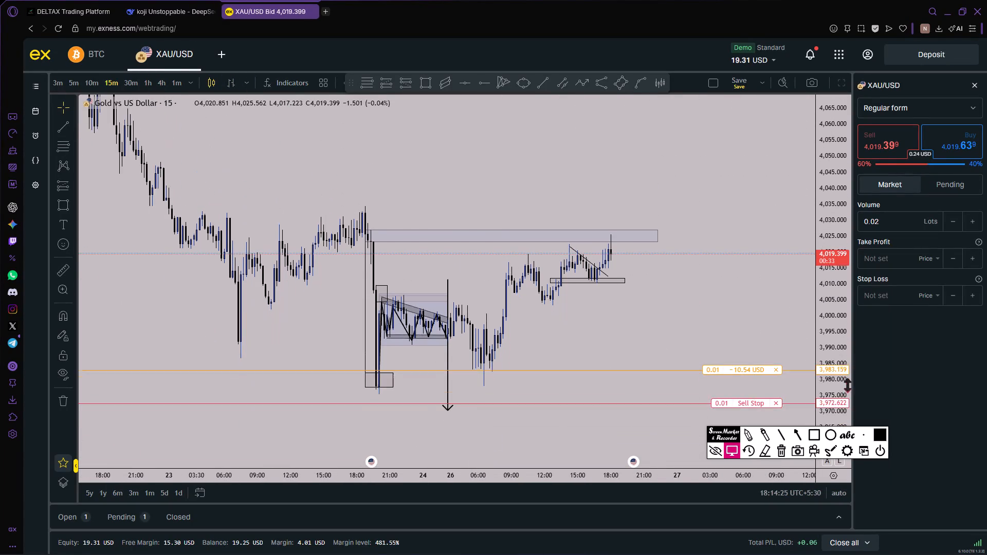
left_click_drag(848, 385, 820, 226)
scroll(696, 237, "up", 4)
left_click_drag(491, 340, 485, 284)
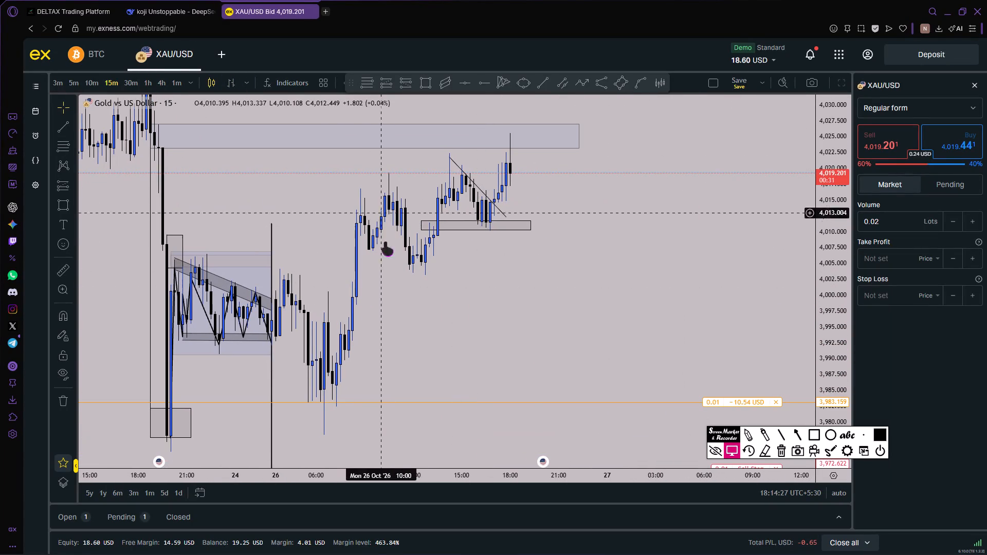
left_click_drag(567, 176, 569, 202)
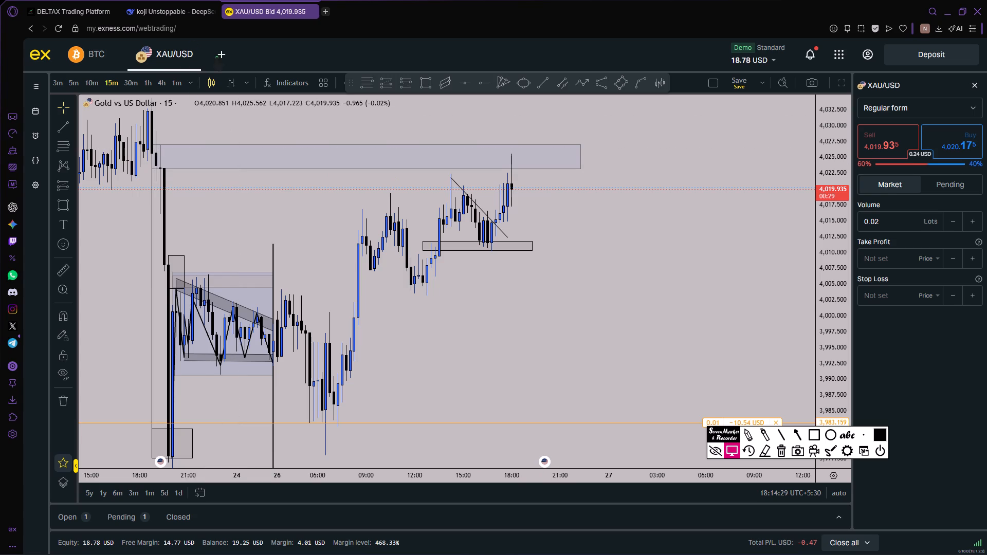
Open the USTEC instrument and set its chart to the 5-minute timeframe.
left_click(221, 52)
left_click(292, 244)
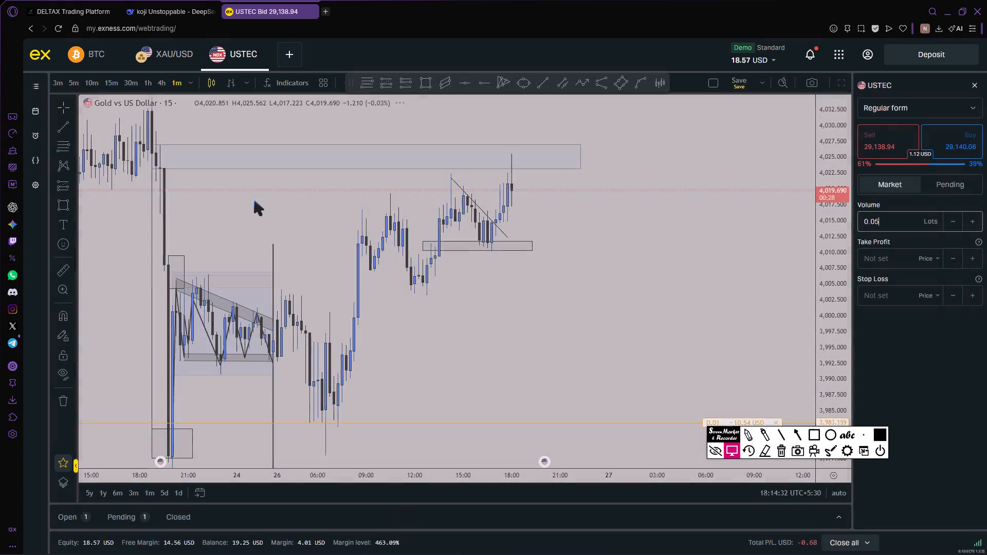
left_click_drag(826, 247, 825, 286)
left_click_drag(760, 269, 691, 320)
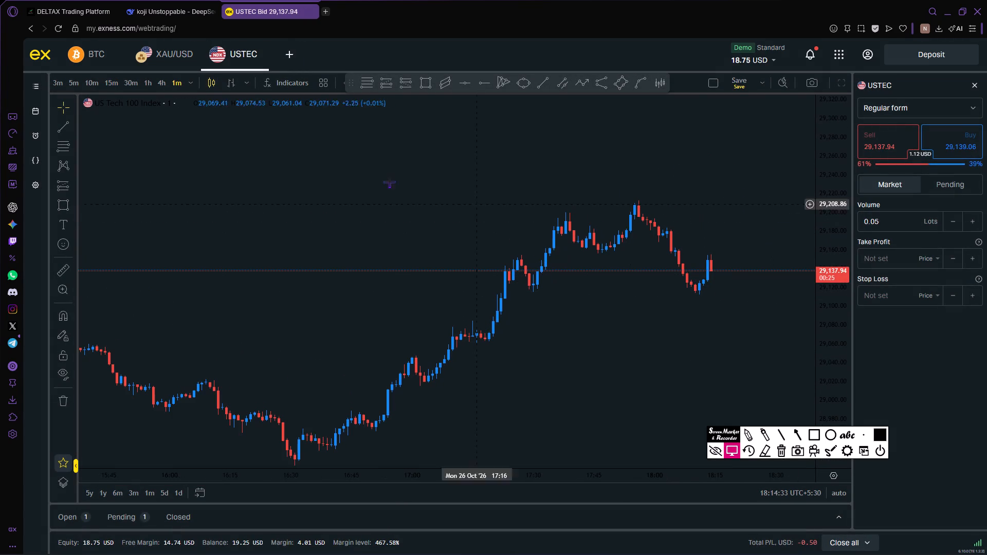
left_click(68, 83)
scroll(644, 249, "up", 3)
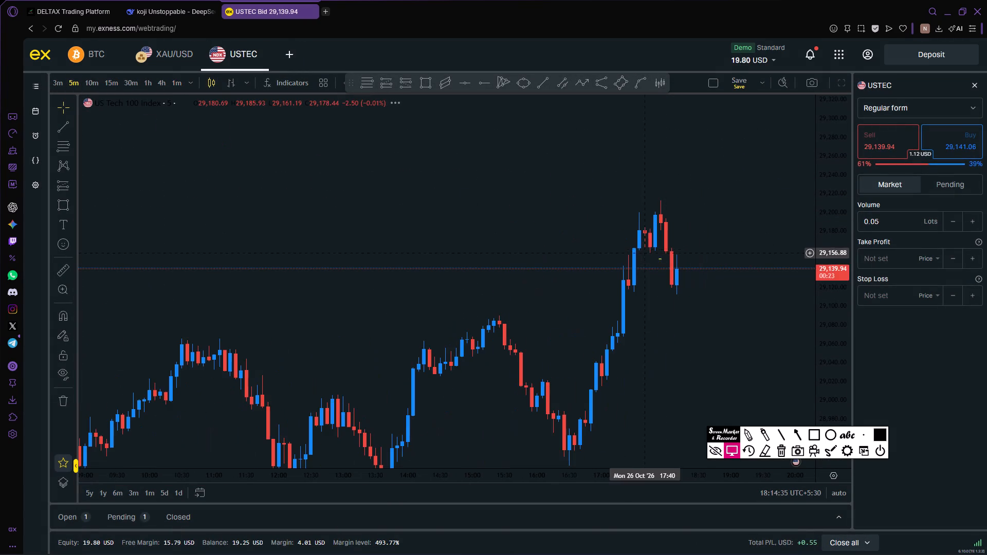
Apply the saved chart template named "...." to the USTEC chart, giving green and red candles on a light background.
left_click_drag(670, 268, 646, 208)
double_click(654, 221)
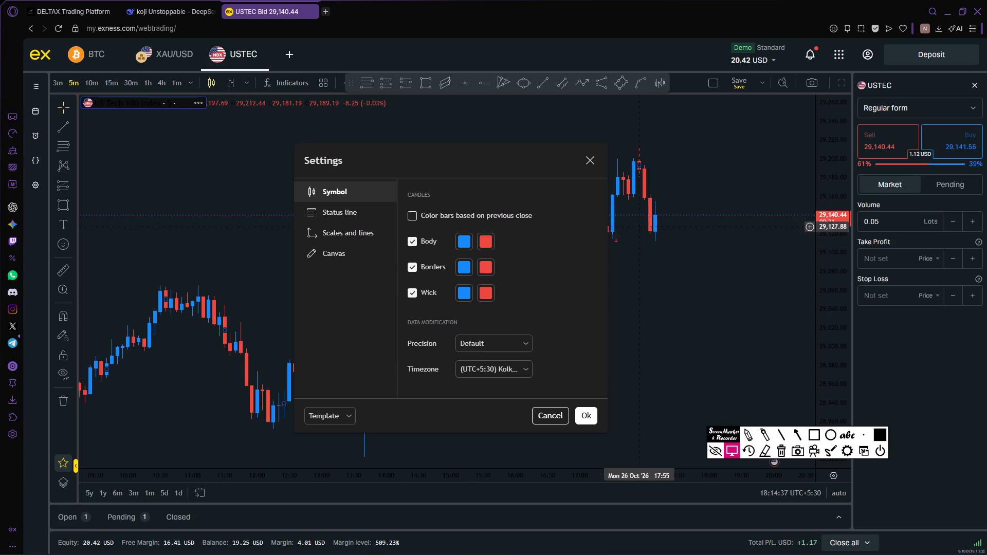
left_click(327, 419)
left_click(319, 423)
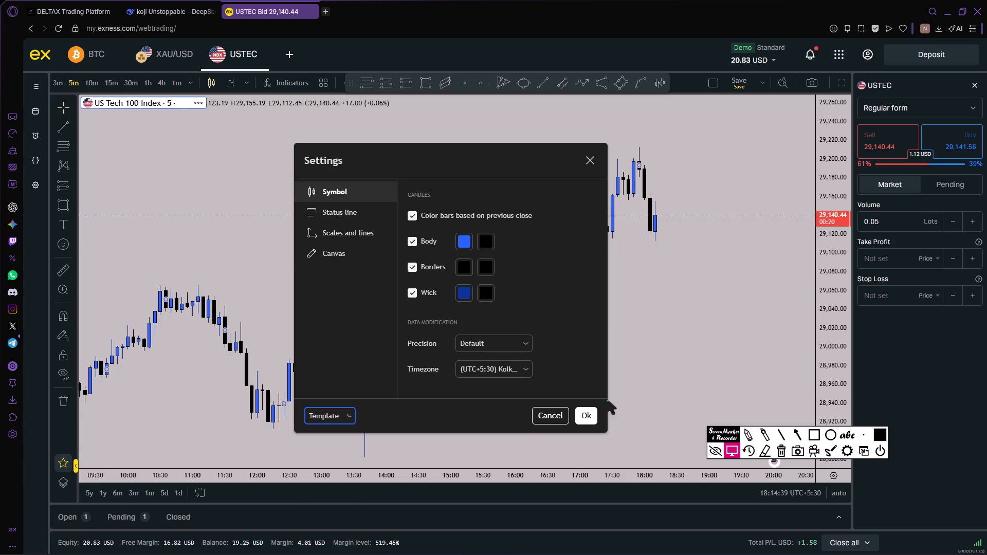
left_click(327, 402)
left_click(325, 407)
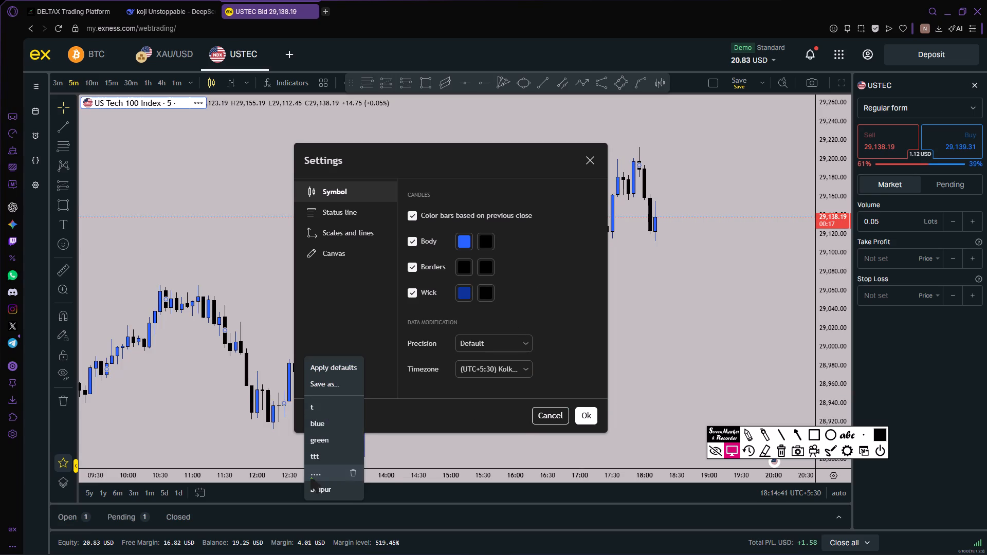
left_click(311, 478)
left_click(580, 416)
left_click(602, 383)
Draw a thin rectangle on USTEC from about 17:10 to 19:15, between about 29,122 and 29,115.
left_click_drag(625, 347, 571, 345)
scroll(552, 340, "up", 2)
left_click_drag(550, 300, 537, 298)
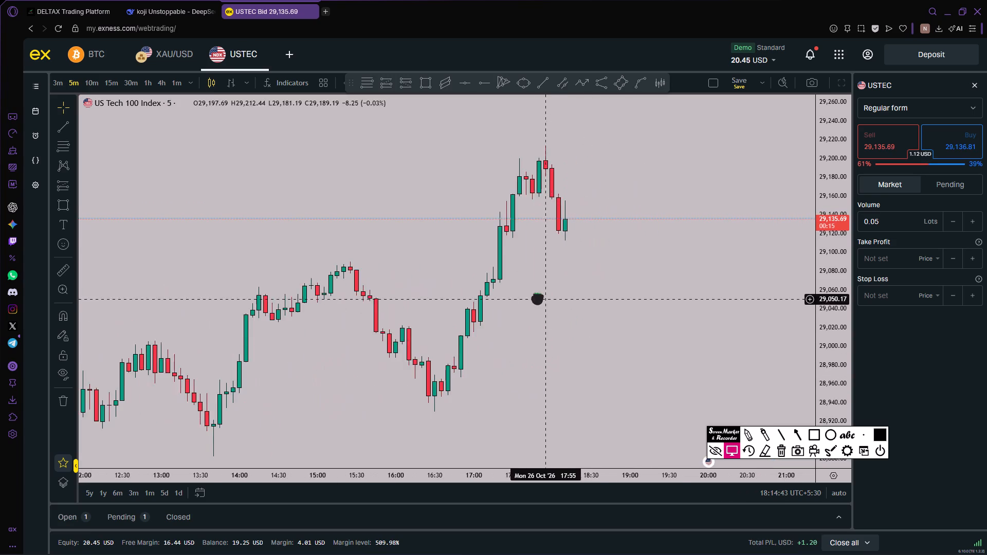
left_click_drag(537, 298, 470, 292)
left_click(428, 87)
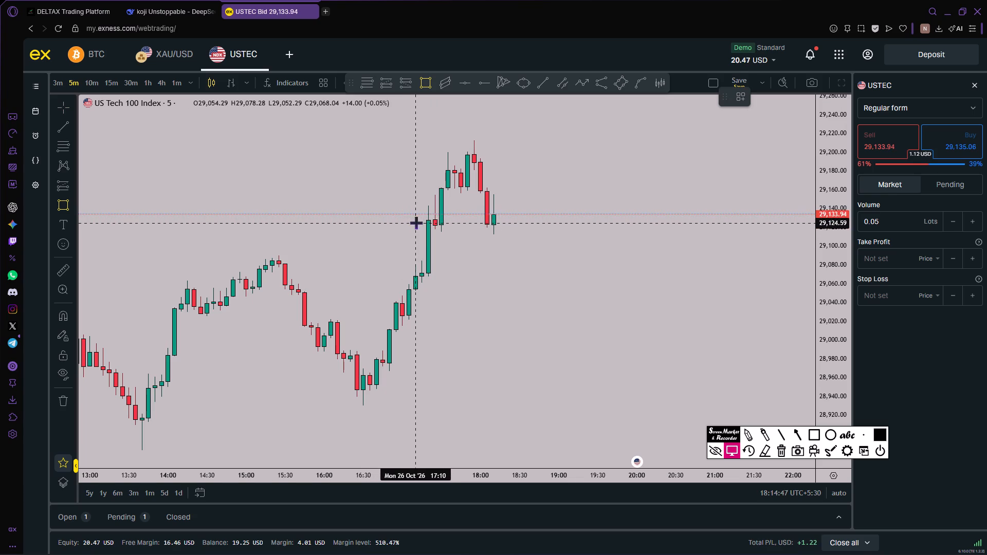
left_click(418, 225)
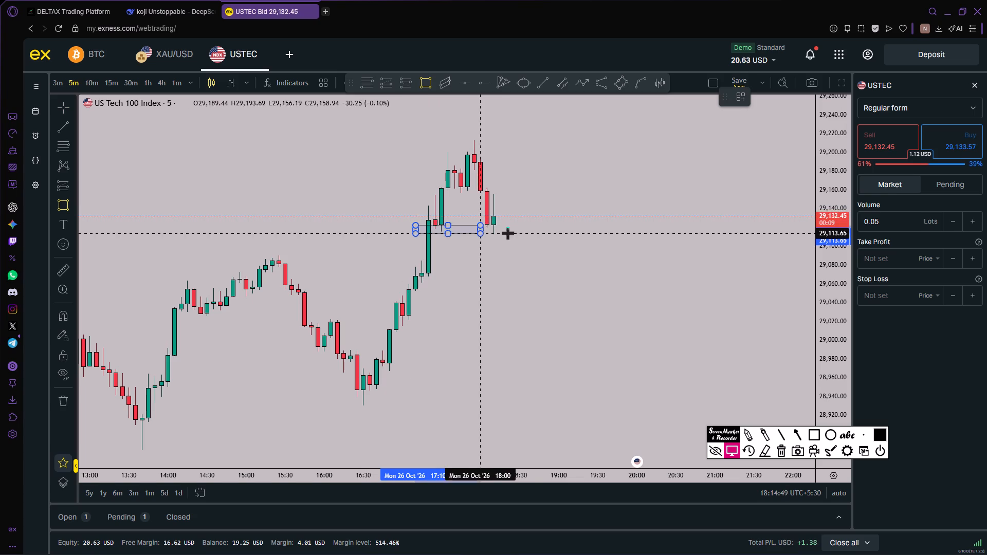
left_click(576, 232)
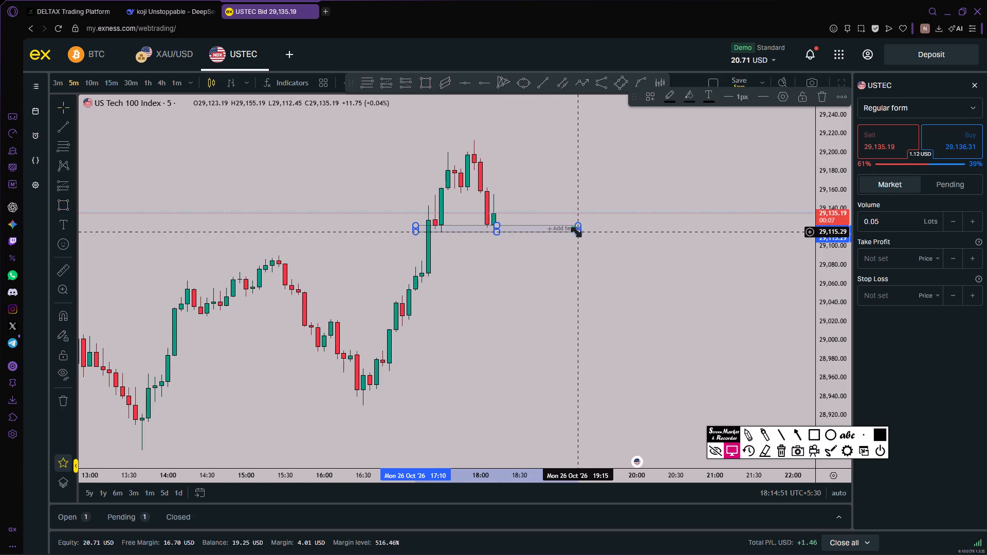
Give the new USTEC rectangle the borderless grey style with the GAPISM label.
left_click_drag(589, 193, 574, 203)
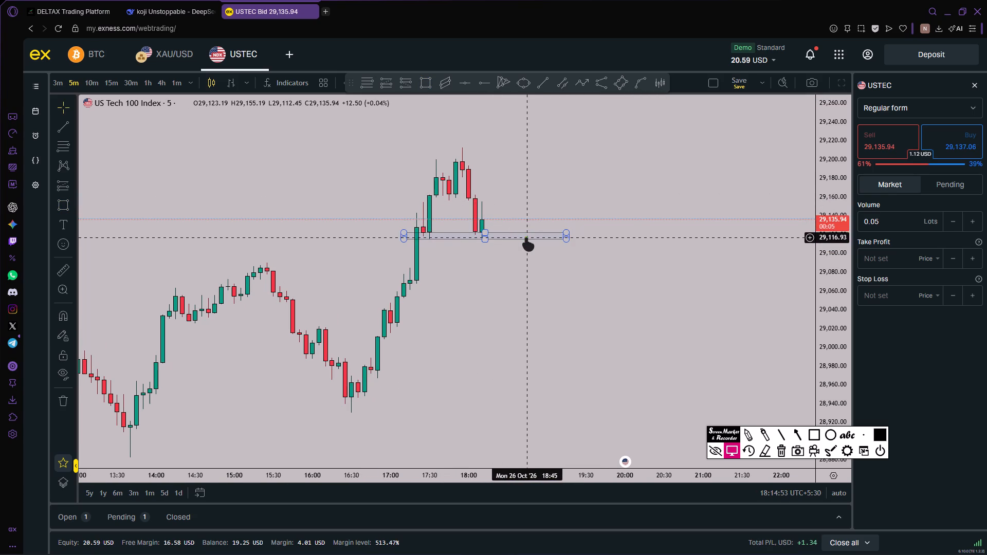
right_click(526, 237)
left_click(581, 245)
left_click(667, 324)
Shorten the GAPISM rectangle from its earlier end so it starts at about 17:25.
left_click_drag(635, 291, 627, 305)
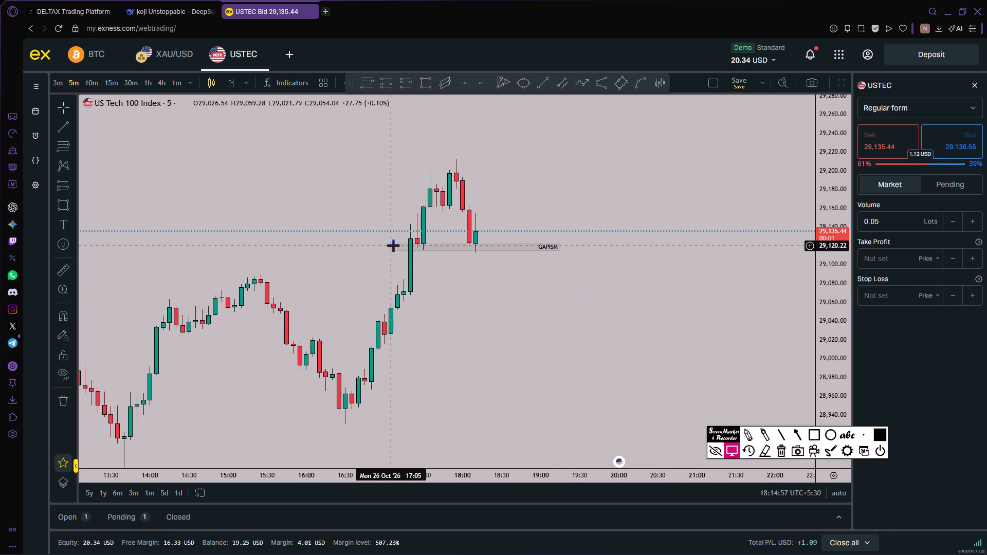
left_click_drag(393, 246, 408, 246)
left_click(482, 201)
Buy 0.05 lots of USTEC at market, without preset take profit or stop loss.
scroll(810, 336, "up", 4)
left_click_drag(631, 254, 641, 293)
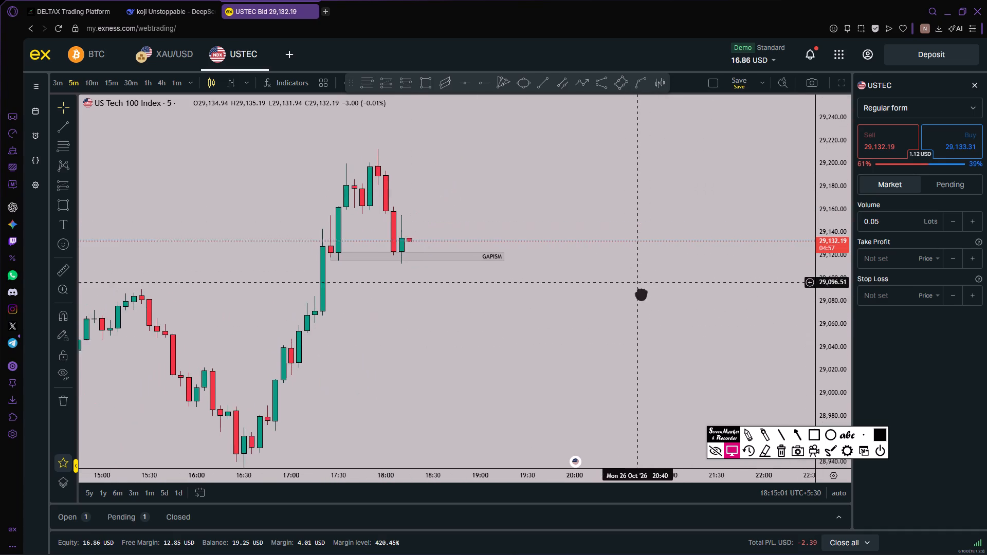
left_click_drag(641, 293, 650, 290)
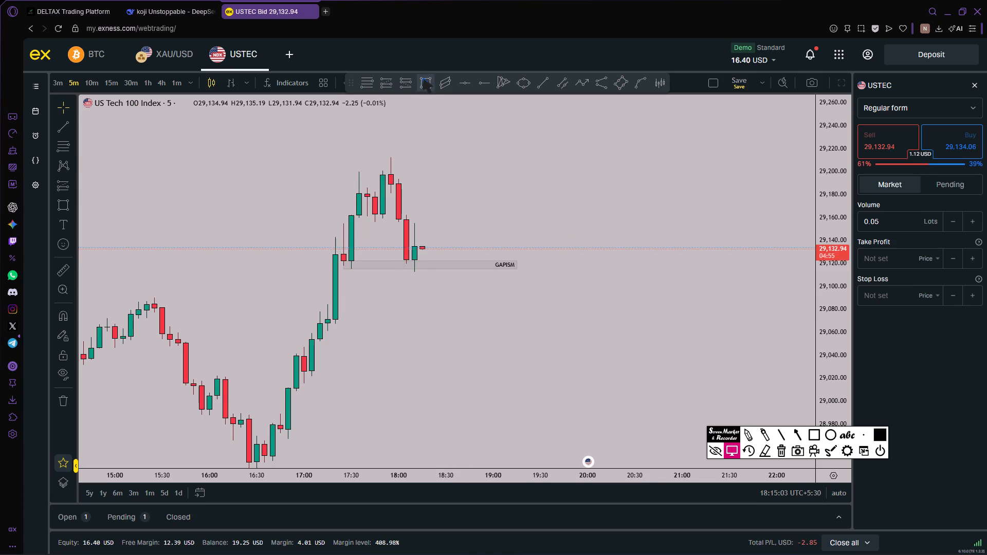
left_click_drag(445, 232, 449, 206)
left_click_drag(453, 213, 456, 225)
left_click(935, 162)
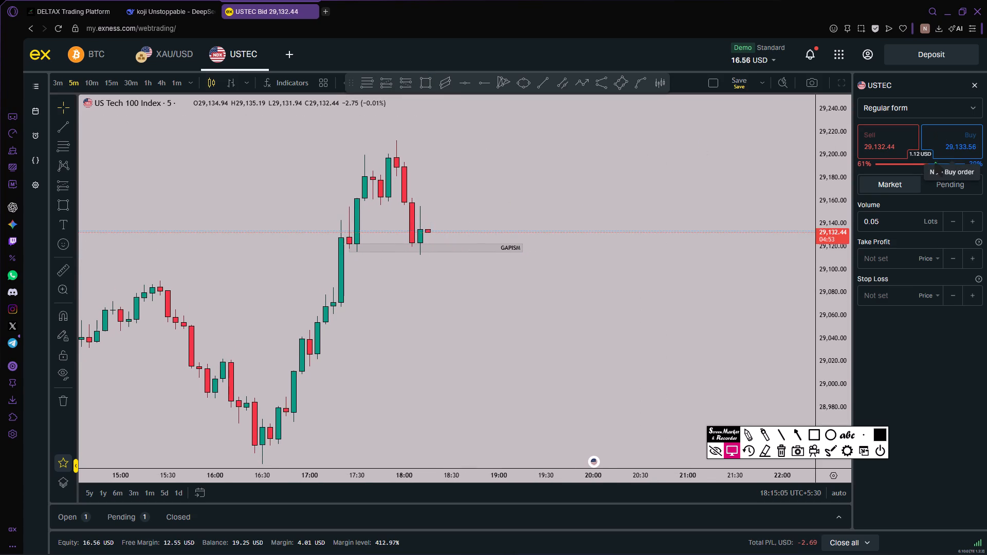
left_click(960, 134)
left_click(920, 326)
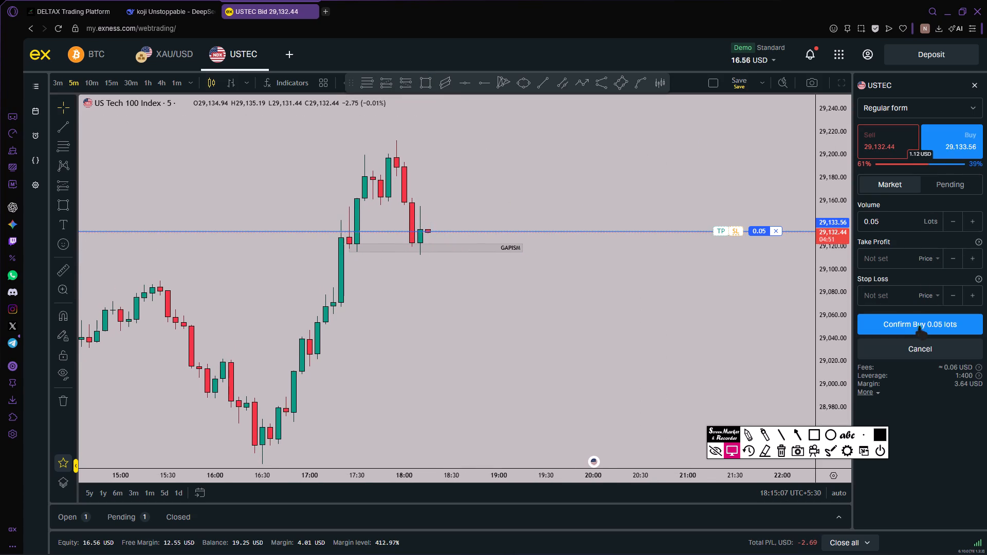
Set the USTEC buy position's stop loss to 29,109.94, just below the GAPISM zone.
left_click_drag(699, 232, 689, 260)
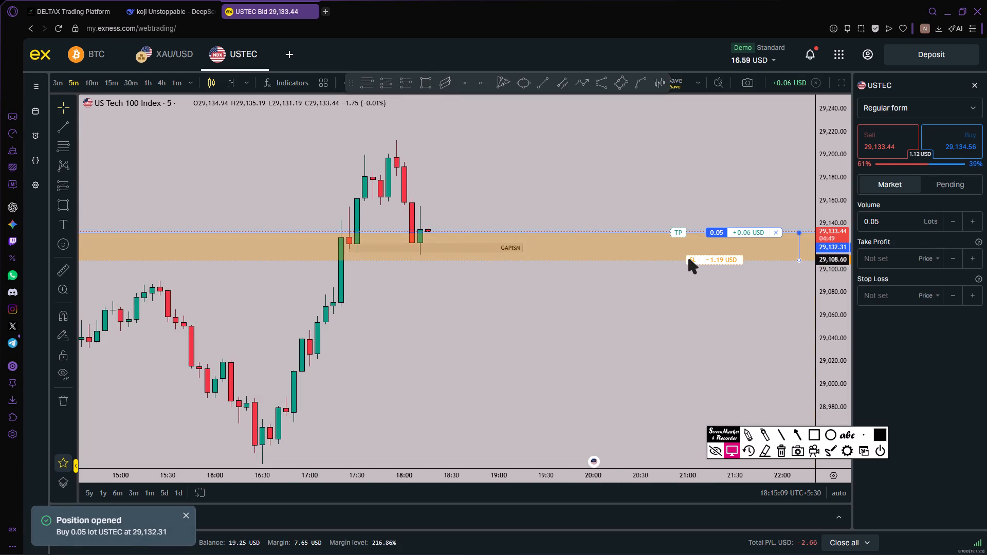
left_click_drag(689, 260, 689, 258)
left_click(539, 383)
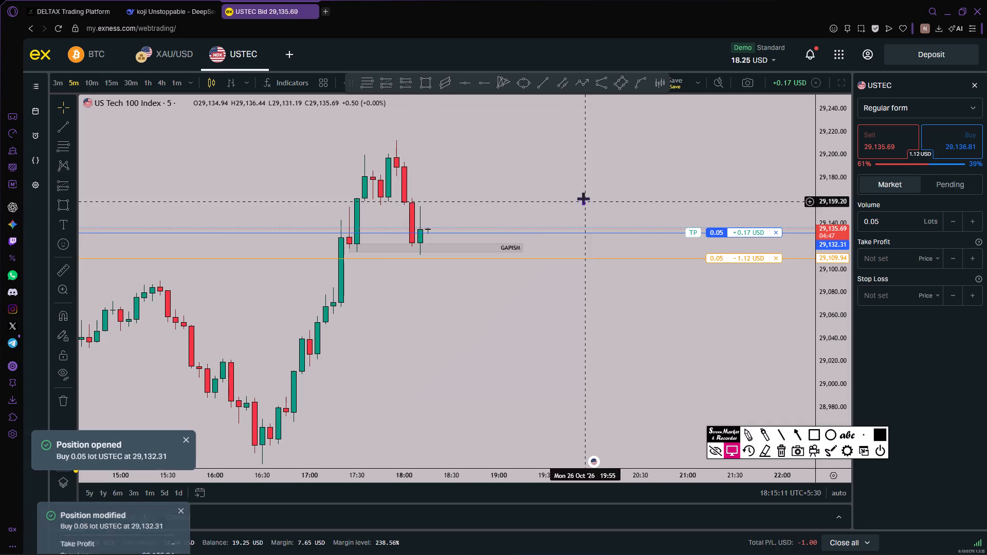
Set the USTEC buy position's take profit to 29,190.09, near the recent swing highs.
left_click_drag(591, 192, 597, 197)
left_click_drag(697, 234, 693, 170)
left_click(557, 396)
left_click_drag(616, 137, 610, 150)
Bring up the account list, move the screen marker toolbar off it, and open account management in the Exness Personal Area.
left_click(761, 51)
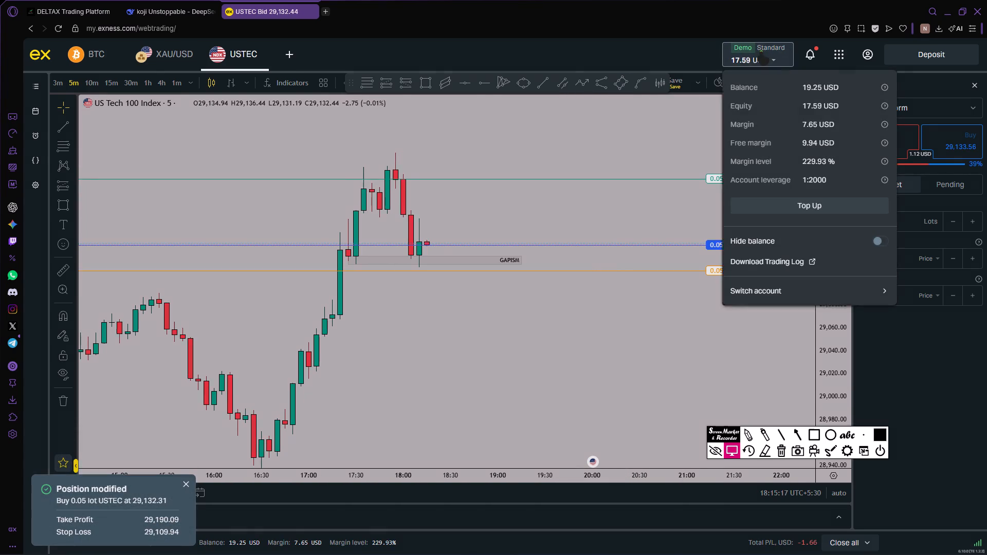
left_click(770, 286)
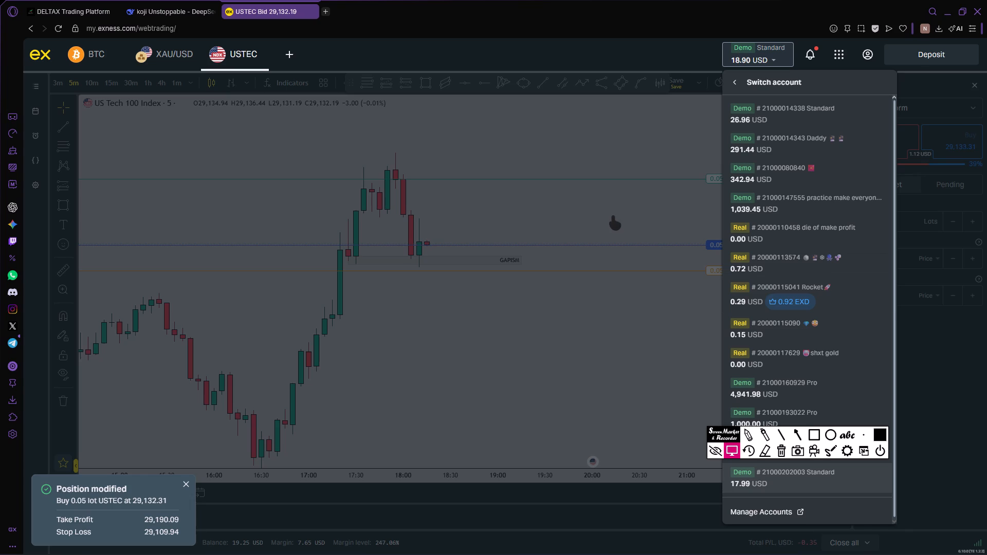
scroll(765, 279, "down", 3)
left_click_drag(731, 433, 840, 537)
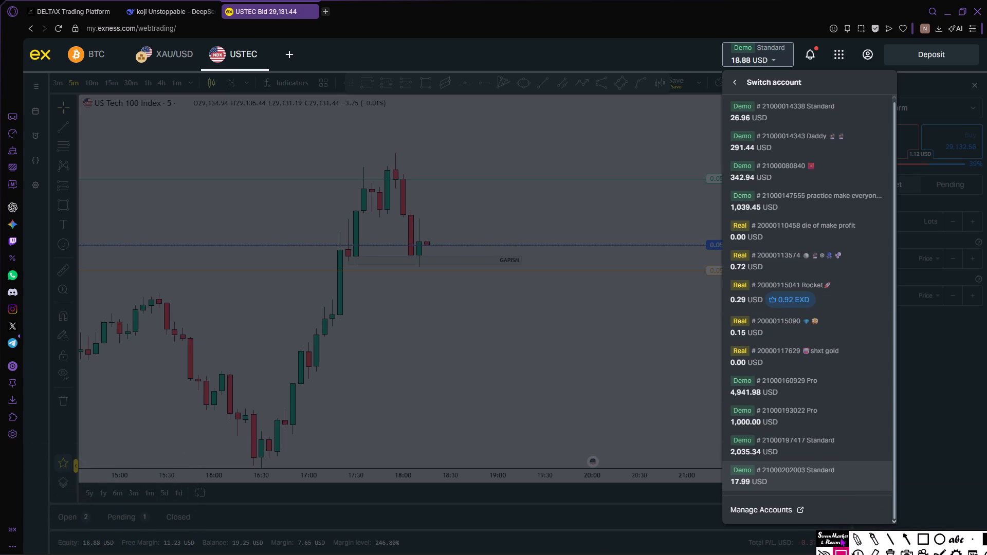
left_click_drag(840, 537, 822, 531)
left_click(748, 505)
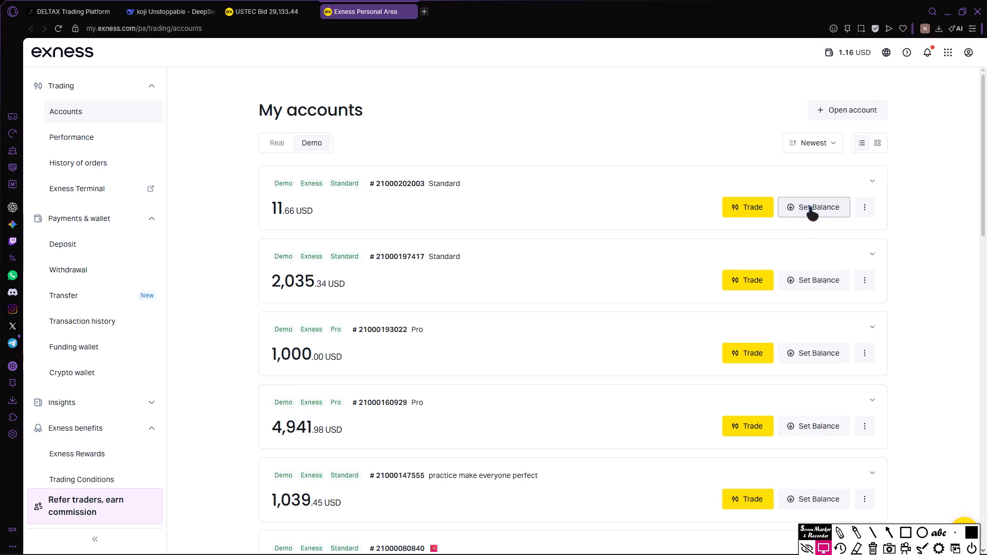
Set the balance of the 26.96 USD Standard demo account to 100 USD.
scroll(779, 257, "down", 3)
left_click(791, 312)
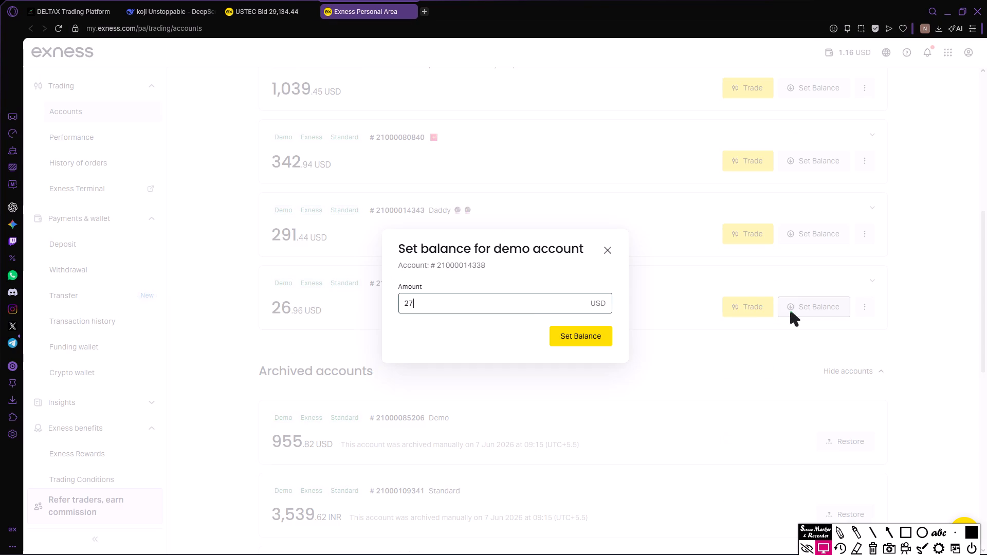
key("BackSpace")
key("BackSpace")
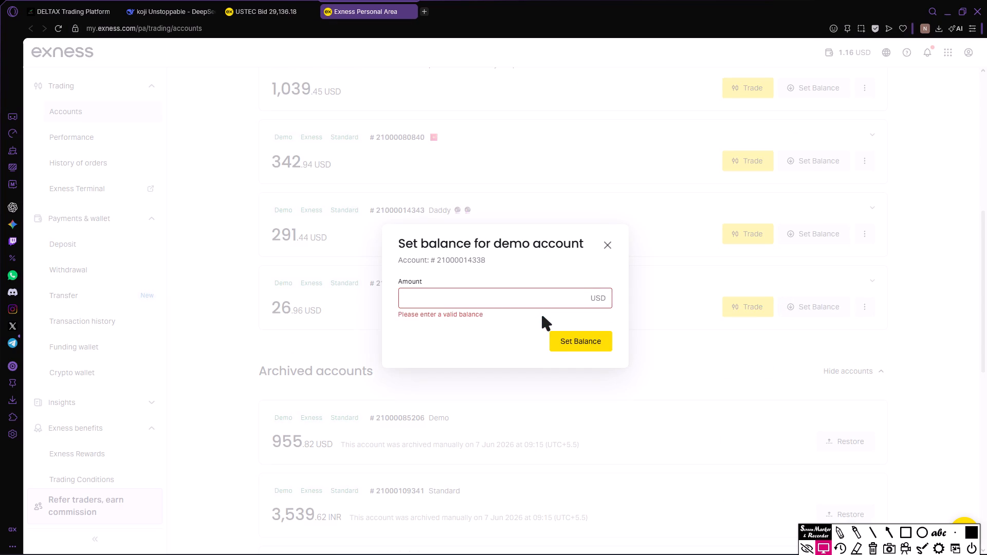
type("100")
key("Return")
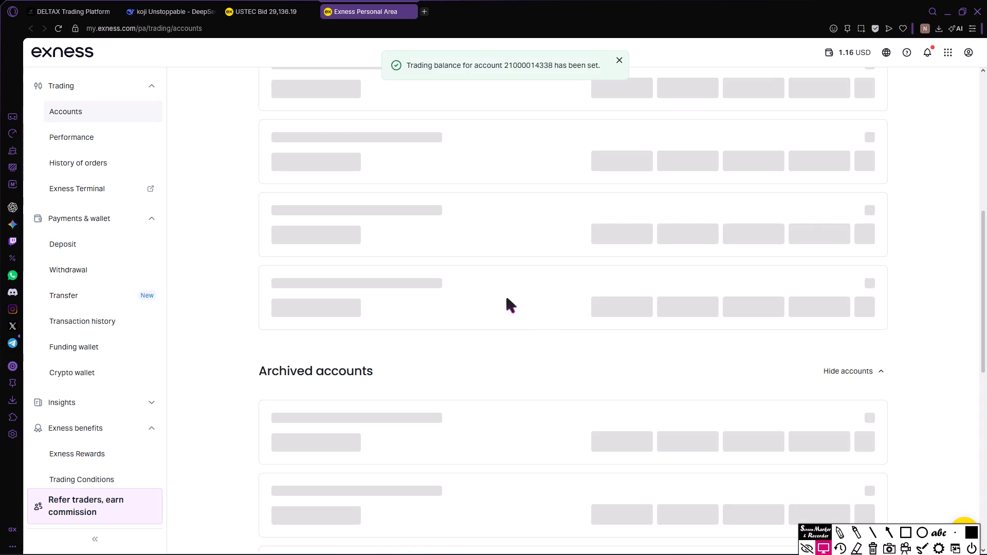
Compare the demo accounts and balances in the Personal Area with the trading terminal's account list.
left_click(249, 0)
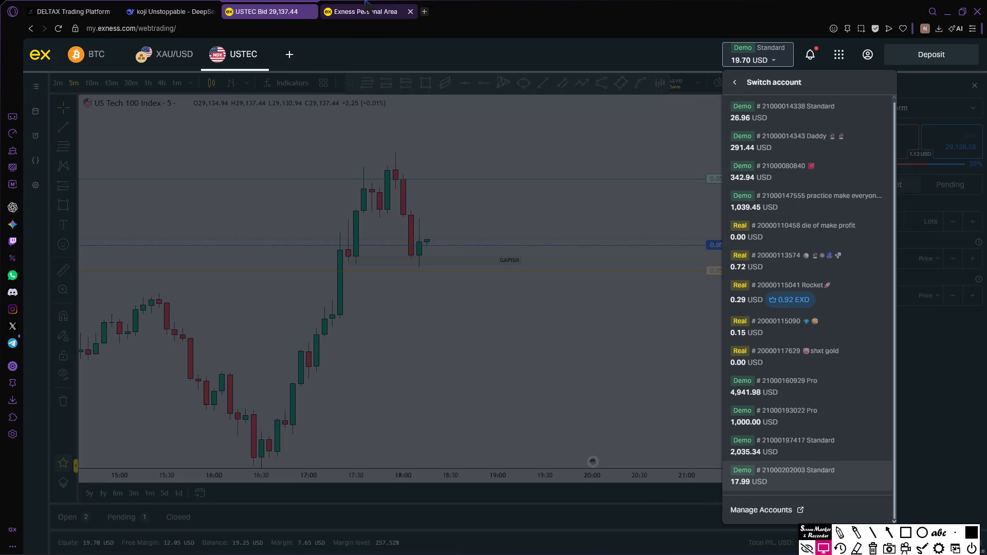
left_click(365, 0)
scroll(419, 179, "up", 6)
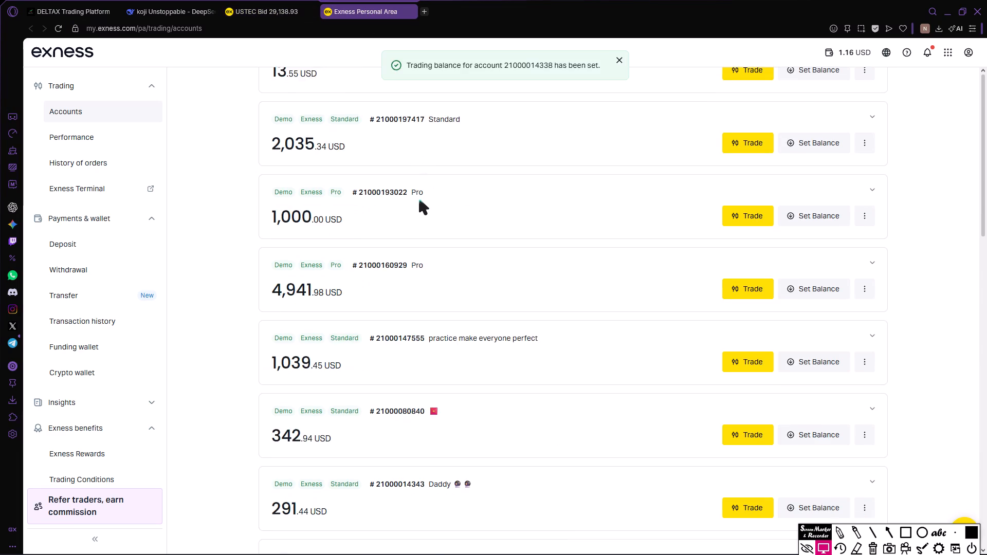
scroll(419, 200, "up", 4)
left_click(277, 0)
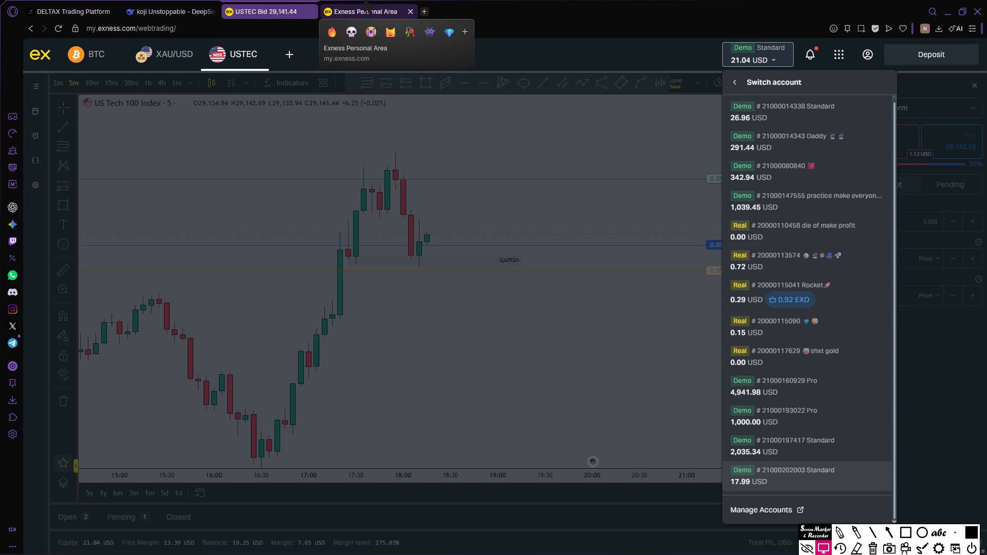
scroll(793, 358, "down", 5)
scroll(792, 358, "up", 5)
scroll(792, 358, "down", 5)
scroll(785, 353, "up", 1)
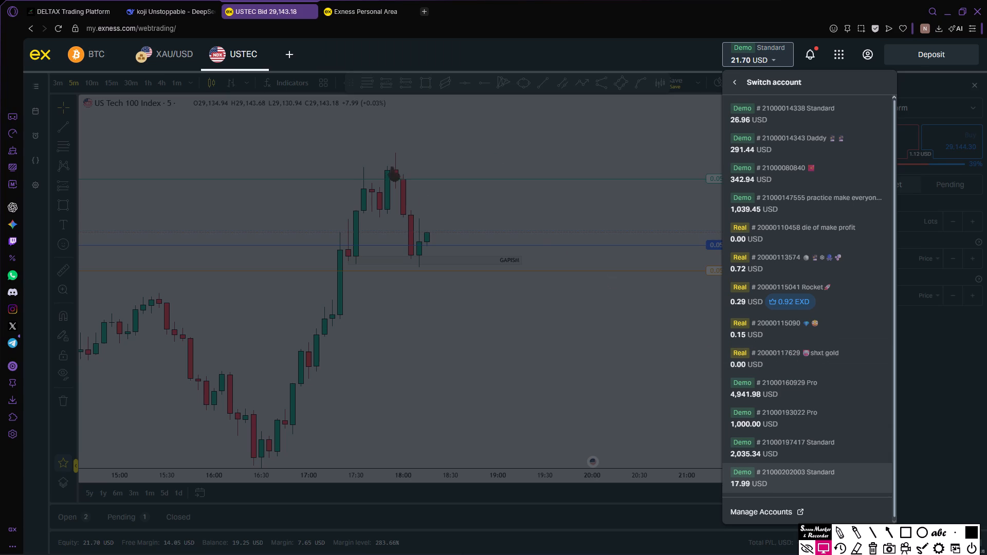
Set the balance of the 13.55 USD Standard demo account to 100 USD and return to the USTEC chart.
left_click(356, 0)
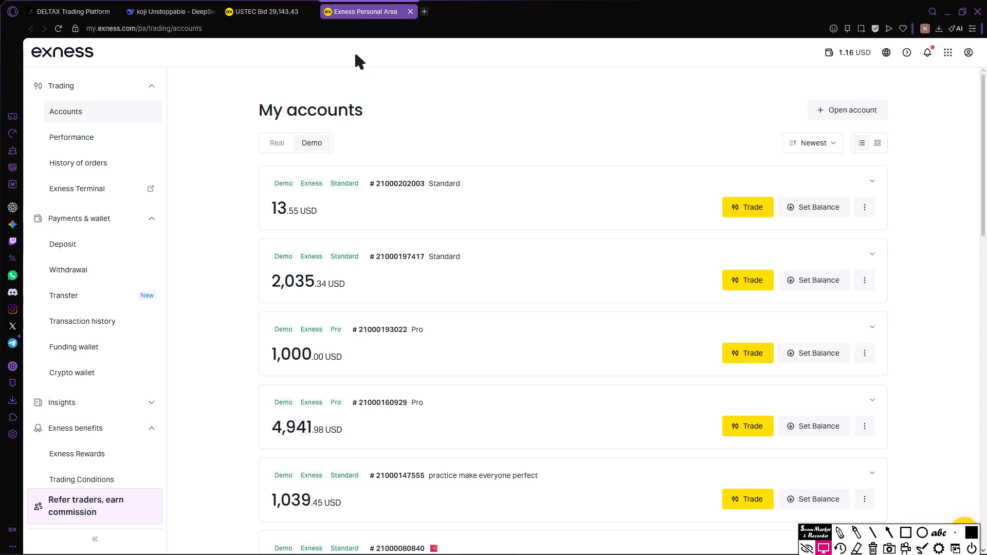
left_click(827, 204)
triple_click(509, 307)
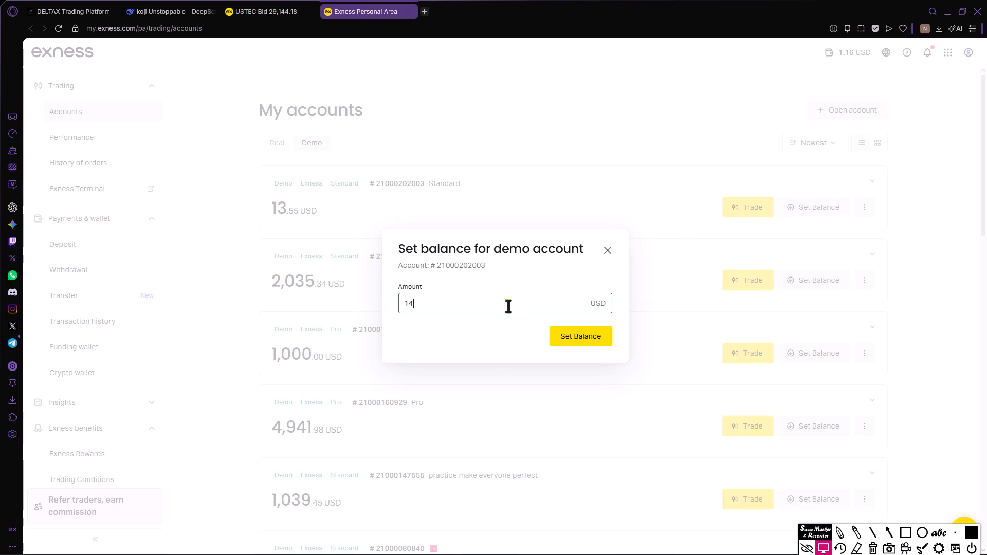
type("100")
key("Return")
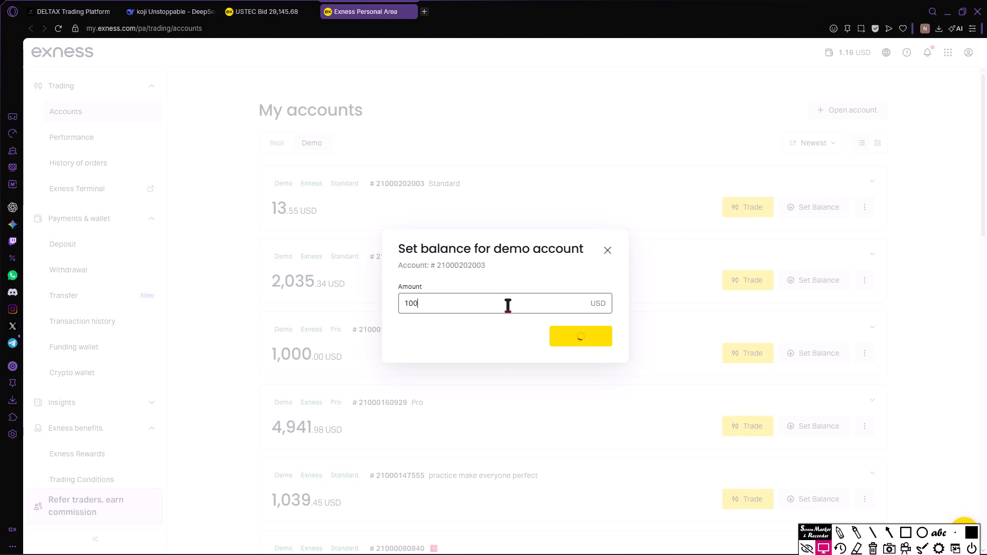
left_click(410, 10)
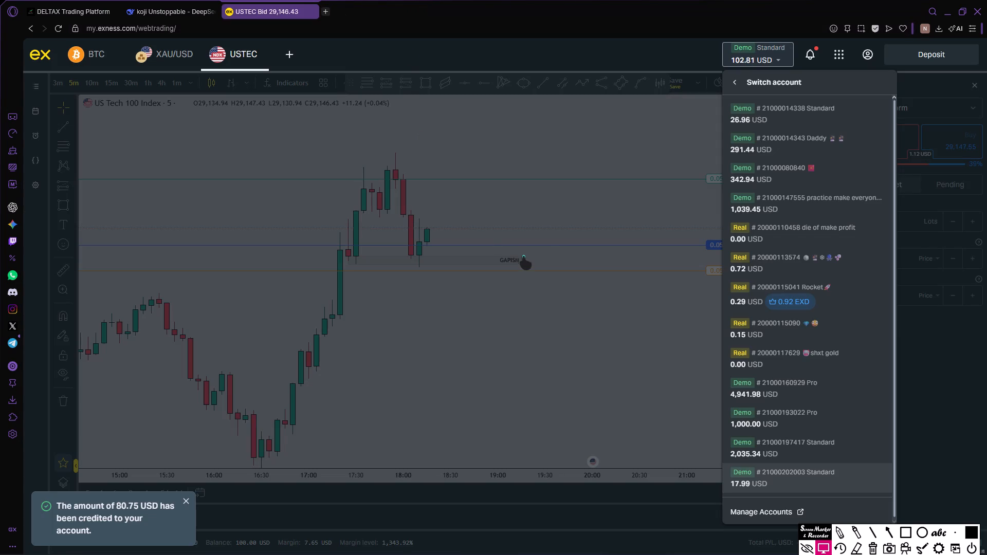
left_click(538, 221)
Buy 0.10 lots of USTEC at the market price.
scroll(854, 363, "up", 2)
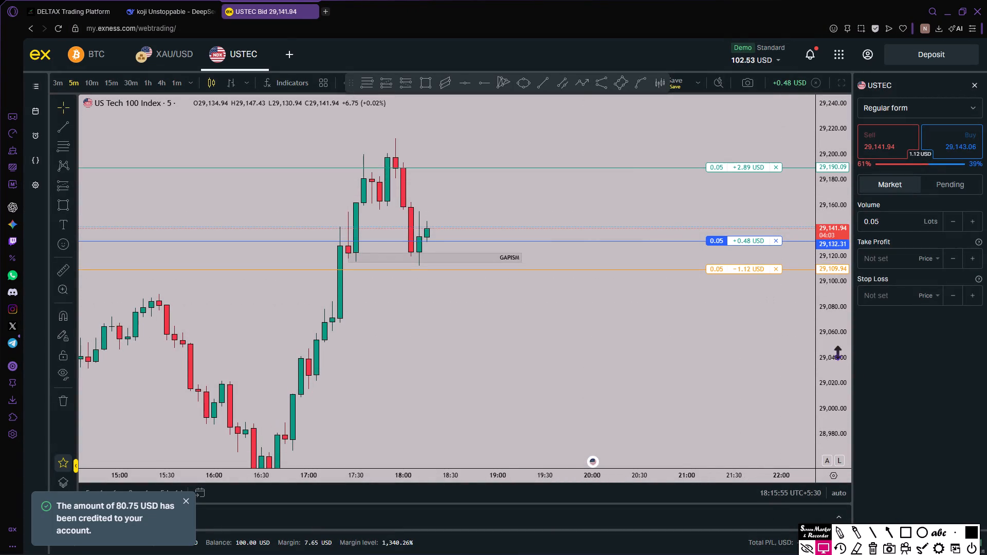
scroll(729, 336, "up", 1)
left_click_drag(716, 338, 724, 340)
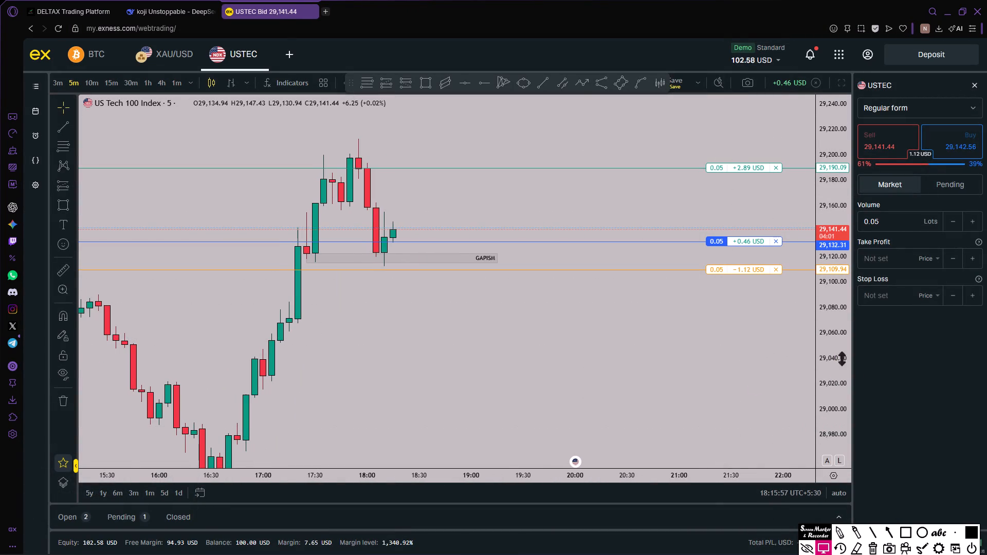
left_click(971, 148)
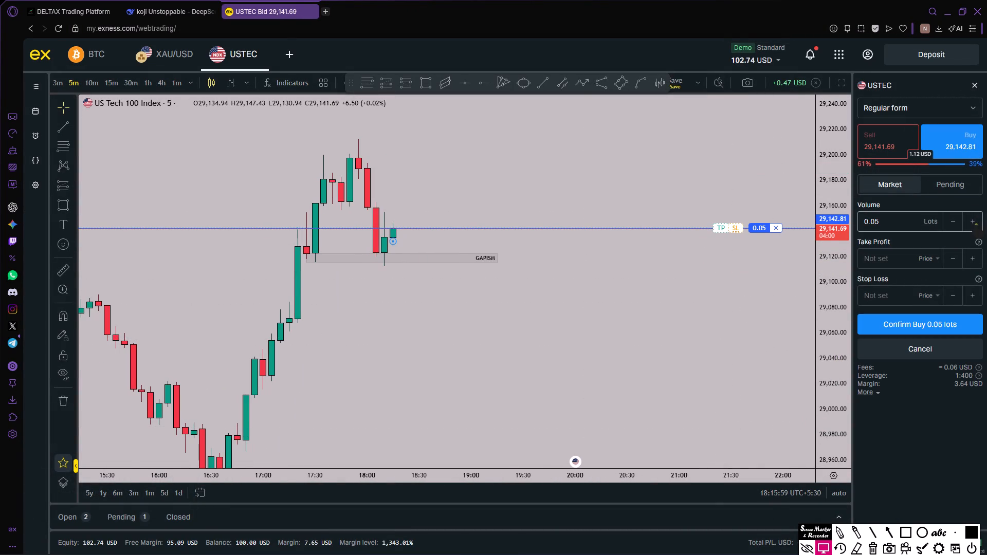
triple_click(973, 221)
double_click(973, 221)
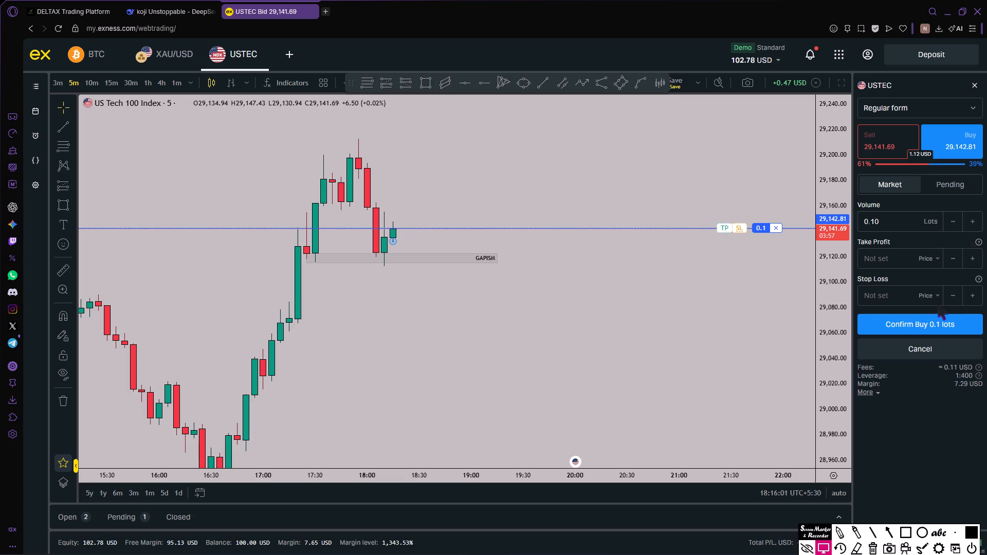
left_click(932, 324)
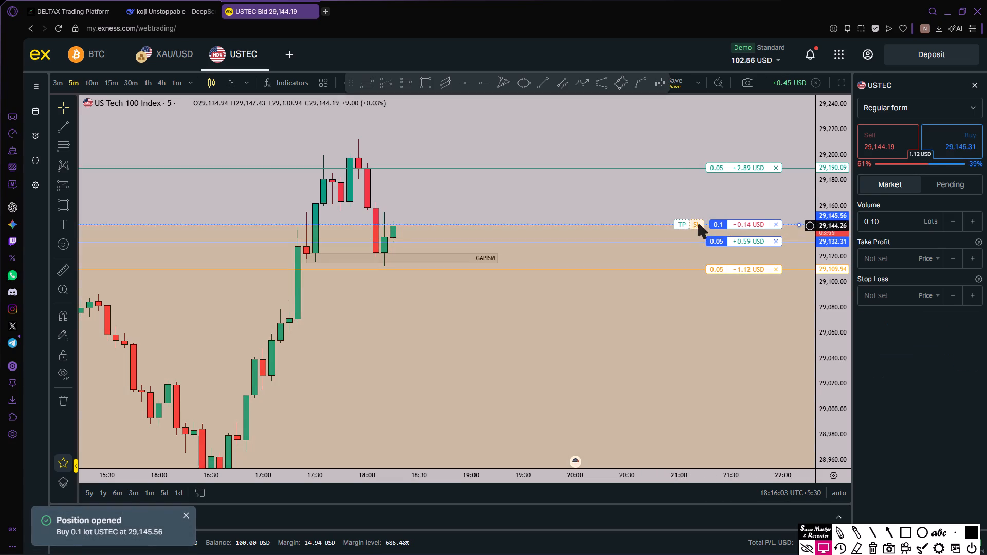
Set the new 0.1-lot USTEC position's take profit to 29,190.31 and its stop loss to 29,118.00.
left_click_drag(683, 224, 698, 167)
left_click(537, 383)
left_click_drag(695, 222, 702, 252)
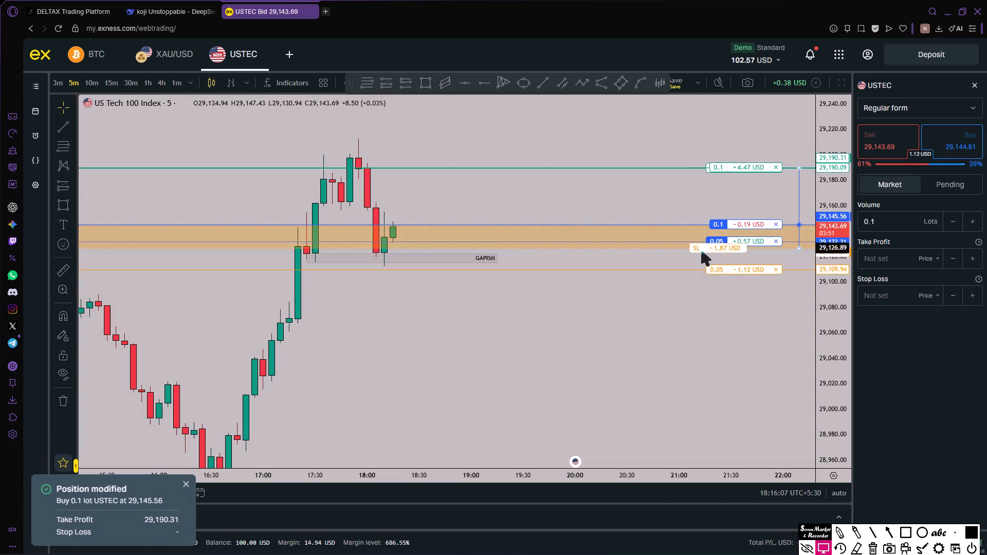
left_click_drag(702, 252, 704, 259)
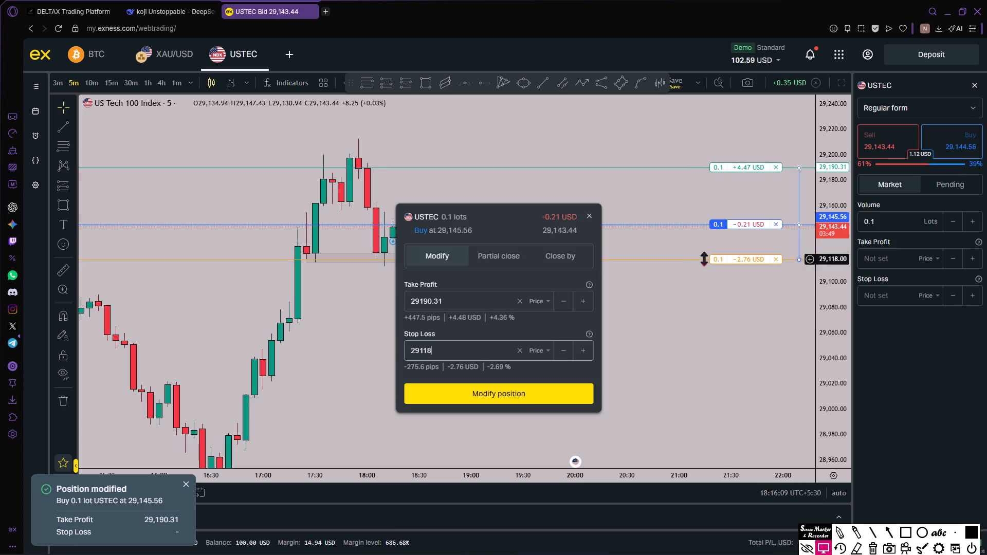
left_click(523, 407)
left_click(523, 396)
left_click_drag(588, 384, 636, 384)
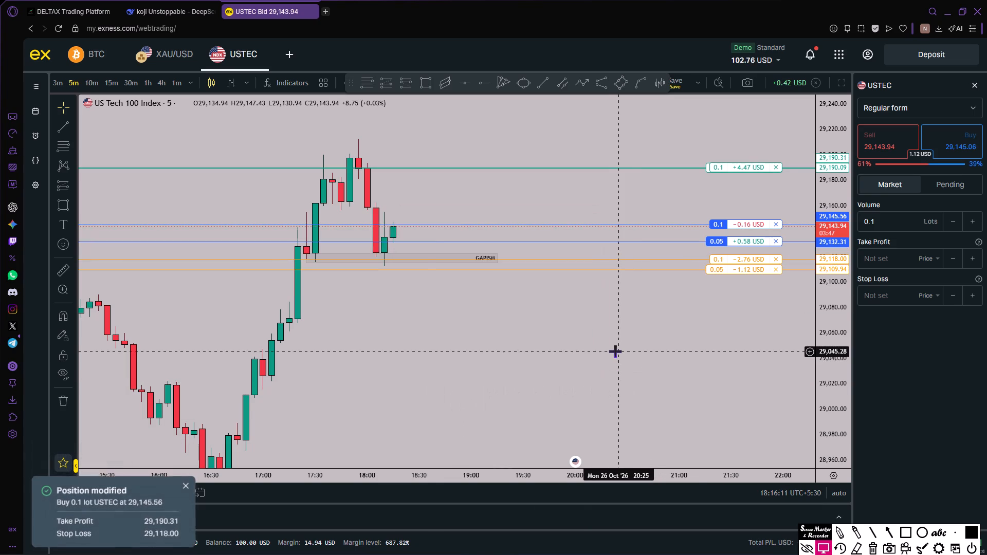
Examine the USTEC 5-minute price history back to 22 October against the open positions' take-profit and stop-loss levels.
scroll(615, 351, "down", 5)
scroll(615, 351, "up", 2)
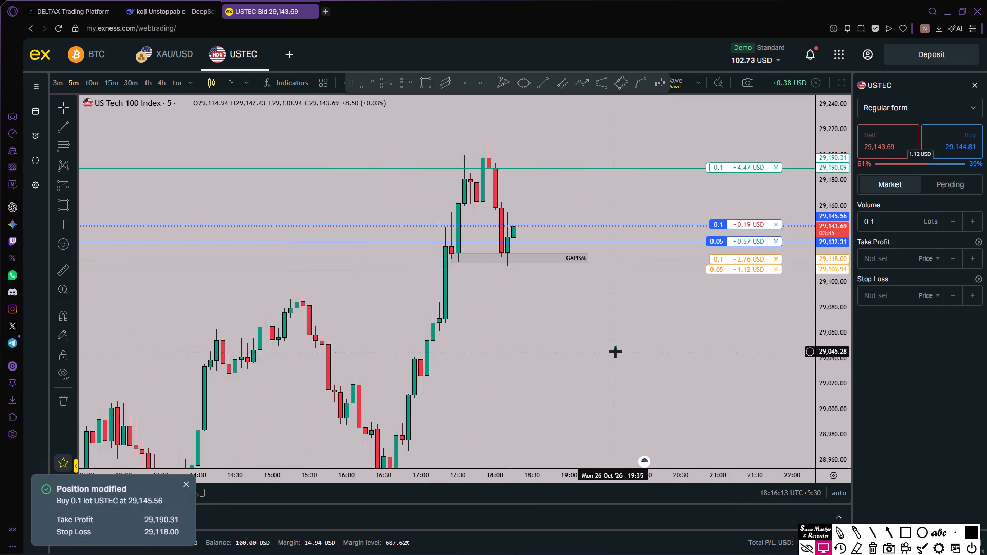
scroll(615, 351, "up", 1)
left_click_drag(330, 346, 284, 353)
scroll(289, 344, "down", 5)
scroll(289, 342, "up", 4)
left_click_drag(849, 311, 840, 431)
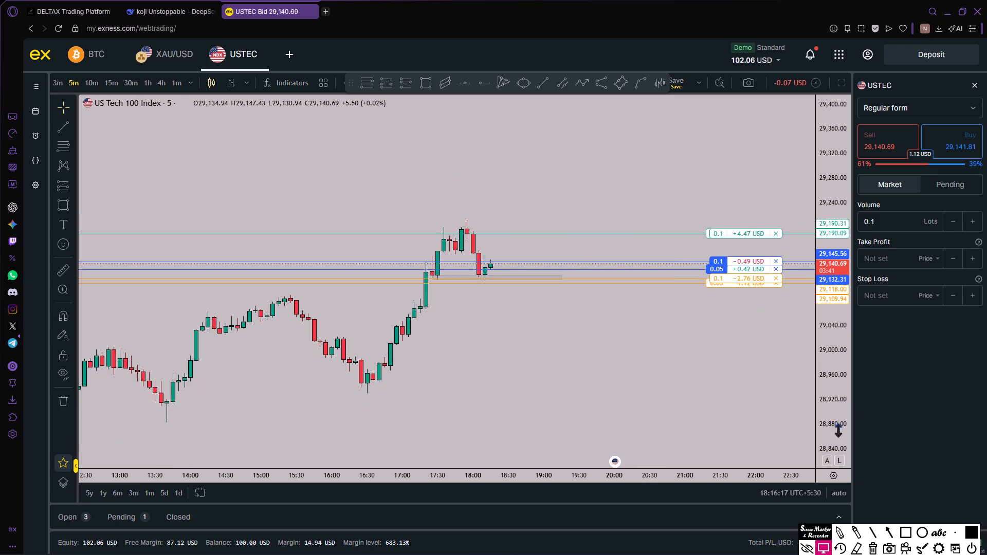
scroll(768, 409, "down", 10)
left_click_drag(700, 379, 589, 364)
scroll(534, 347, "down", 5)
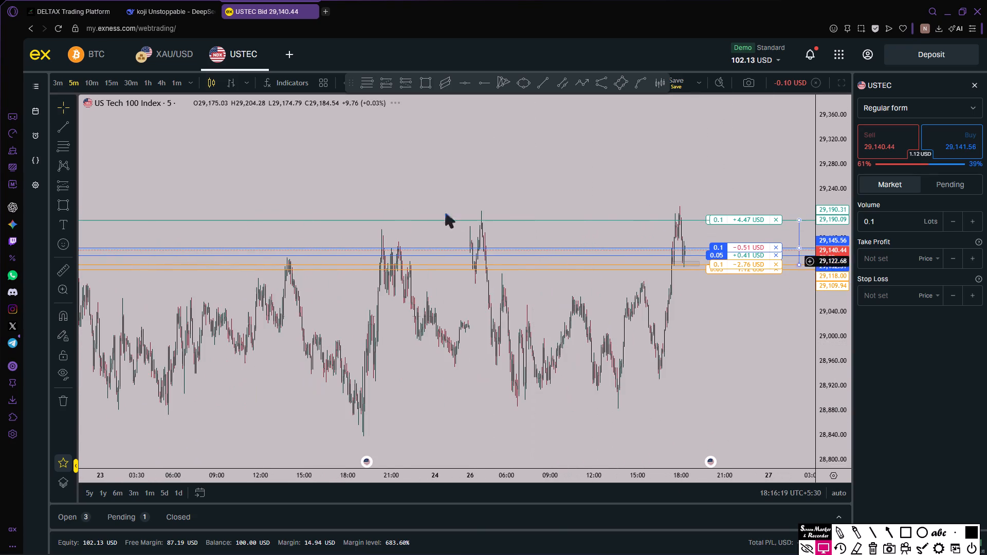
scroll(444, 223, "down", 4)
scroll(432, 207, "up", 3)
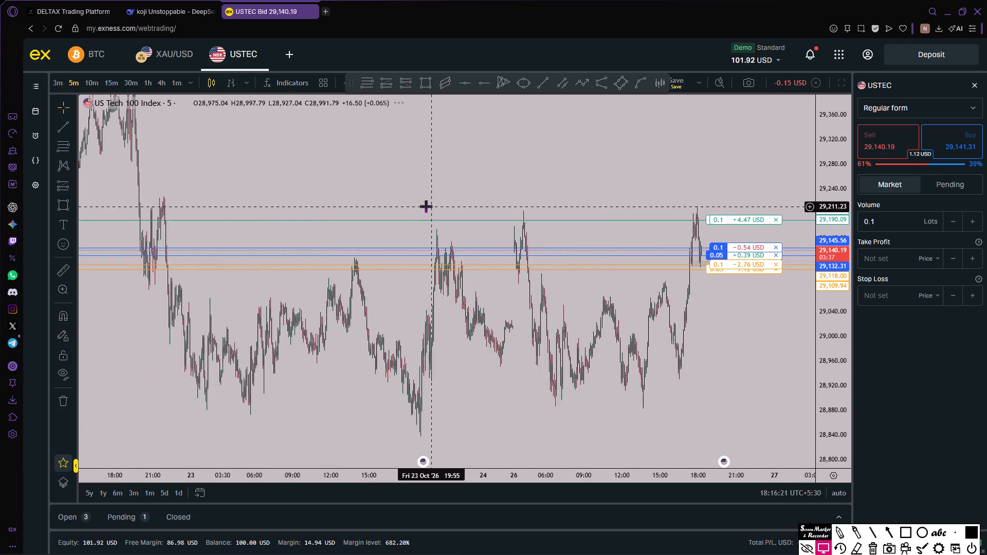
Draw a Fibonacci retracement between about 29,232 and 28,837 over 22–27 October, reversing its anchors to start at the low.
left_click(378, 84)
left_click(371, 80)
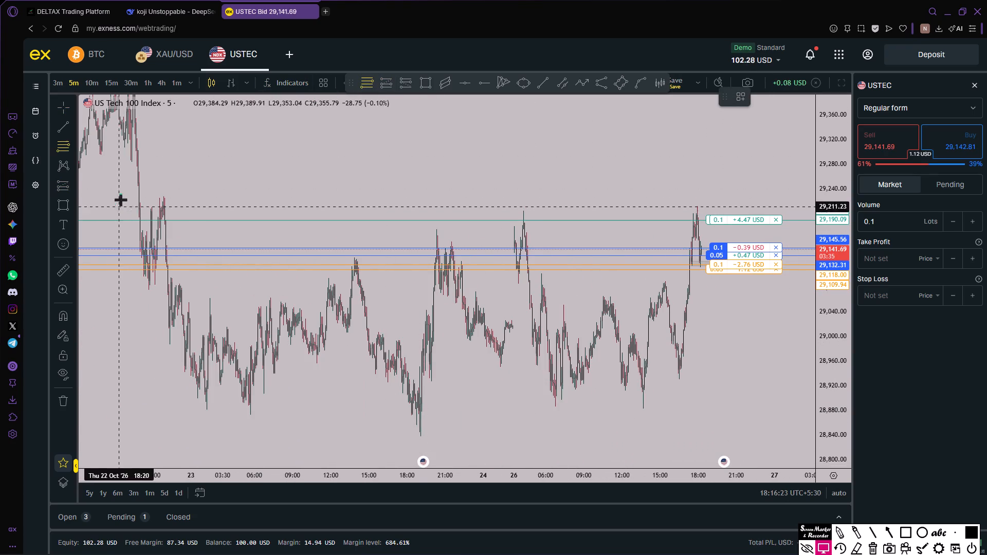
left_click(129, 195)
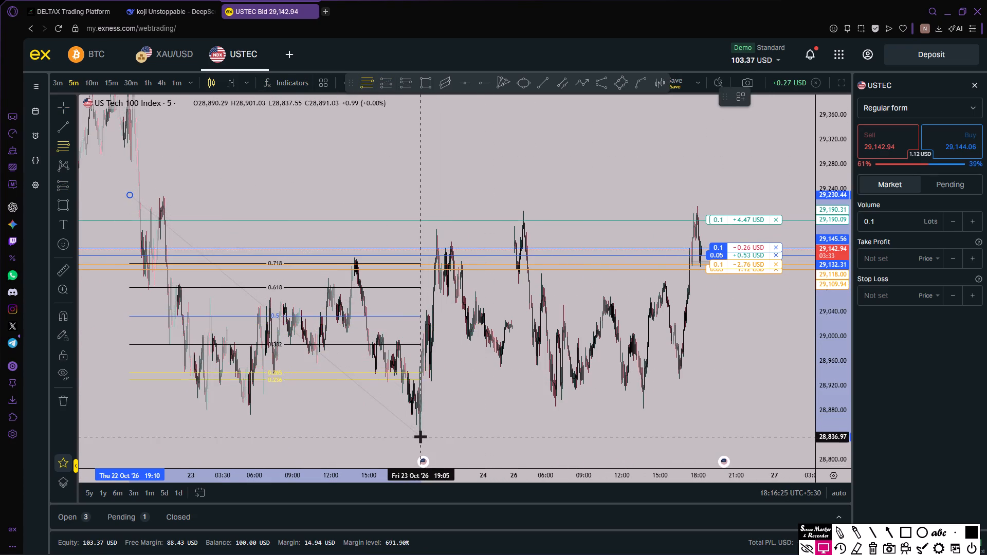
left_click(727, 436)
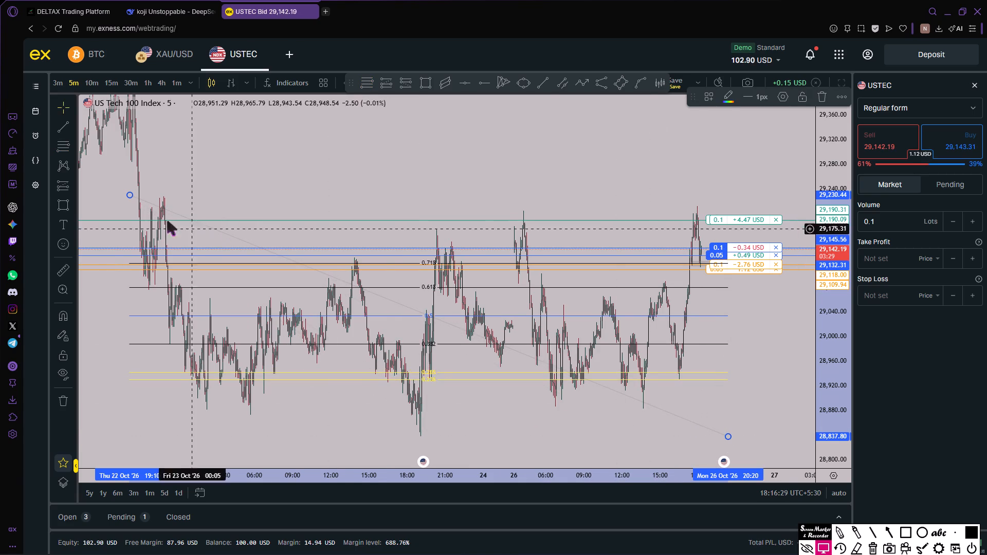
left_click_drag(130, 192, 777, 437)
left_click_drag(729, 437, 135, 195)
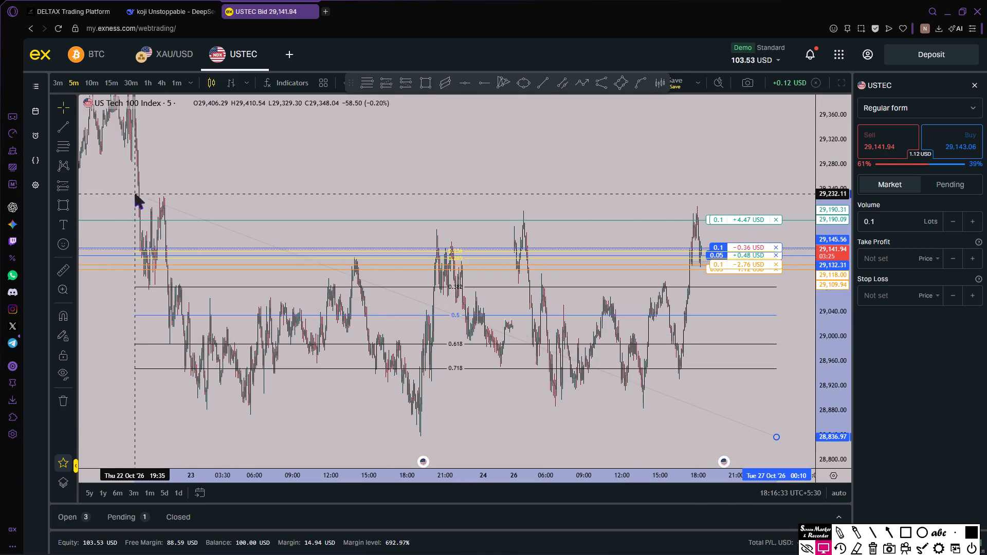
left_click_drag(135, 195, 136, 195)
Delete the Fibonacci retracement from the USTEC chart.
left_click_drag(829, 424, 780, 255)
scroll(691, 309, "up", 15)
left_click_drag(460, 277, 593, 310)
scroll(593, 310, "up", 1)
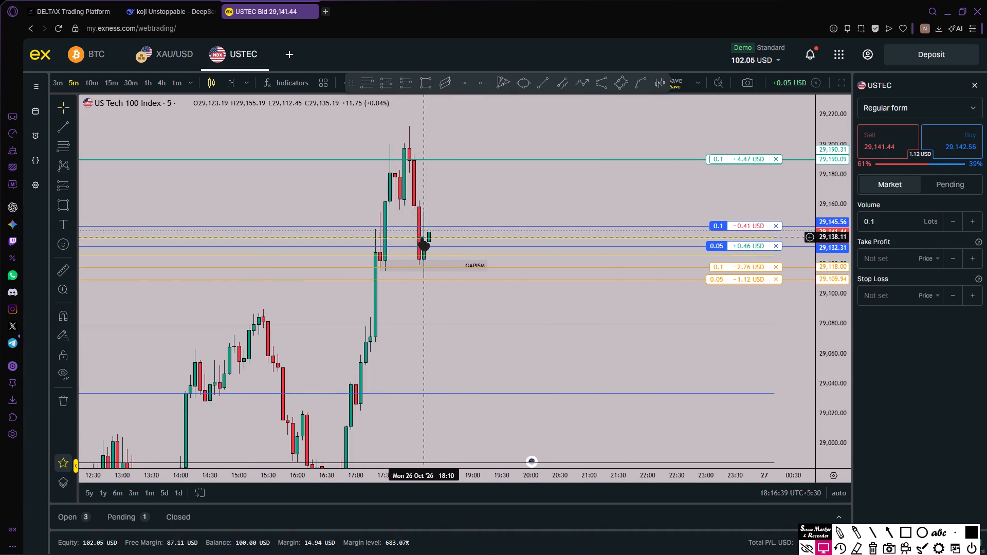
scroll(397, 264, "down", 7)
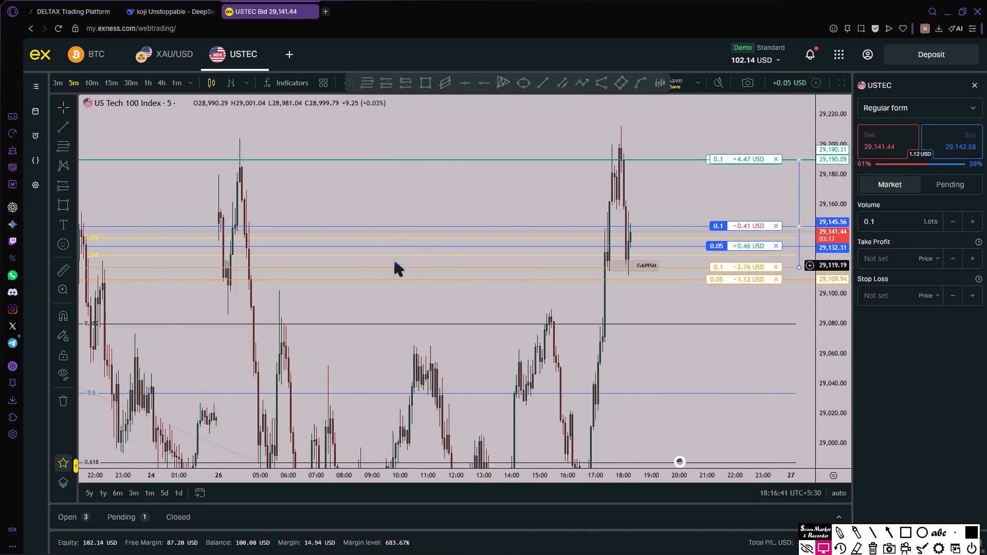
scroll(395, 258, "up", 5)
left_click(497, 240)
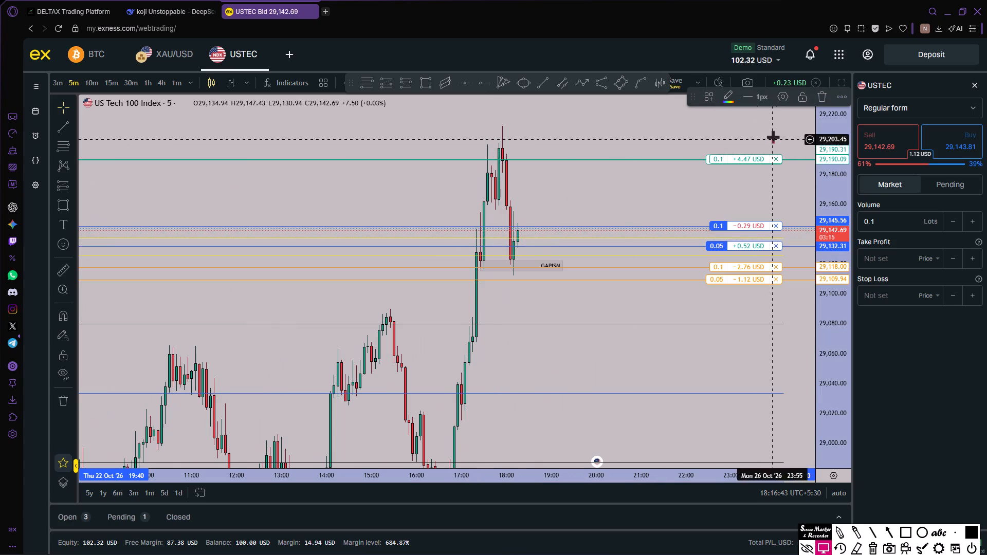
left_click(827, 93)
Switch the USTEC chart to the 1-minute timeframe.
scroll(748, 291, "up", 3)
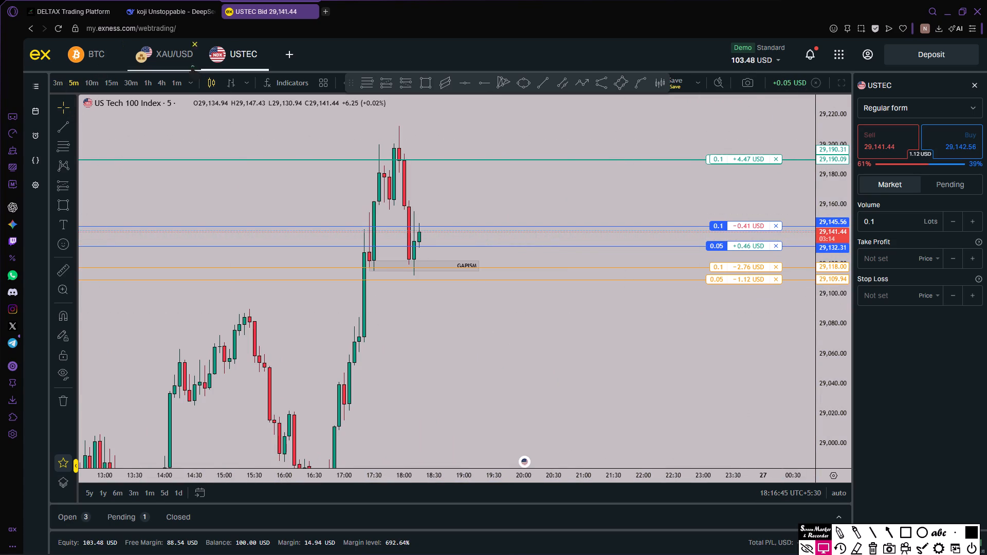
left_click(180, 83)
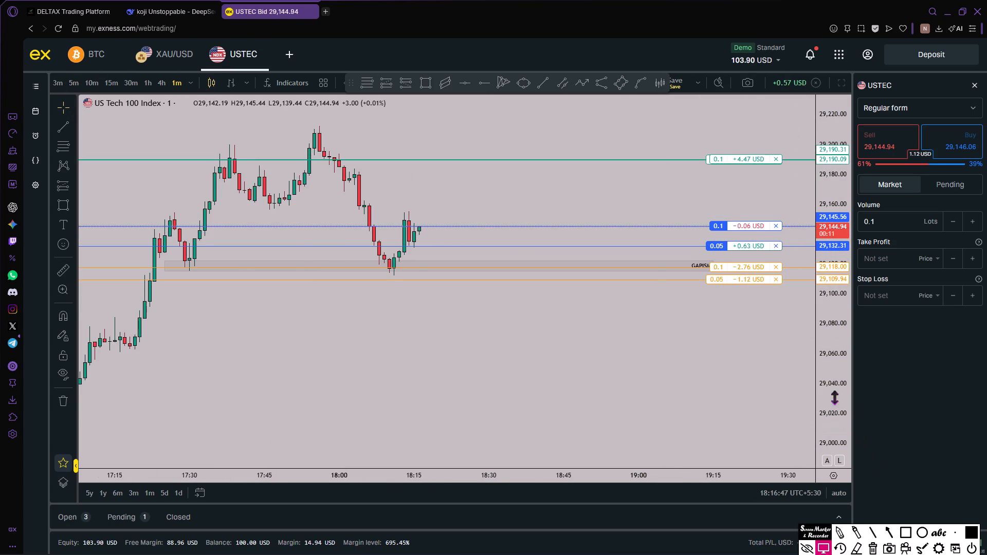
Place a long position drawing at the latest candle with entry about 29,145.53, target 29,189.56 and stop 29,117.64.
left_click_drag(831, 385, 831, 294)
left_click_drag(654, 356, 660, 474)
left_click_drag(421, 258, 388, 242)
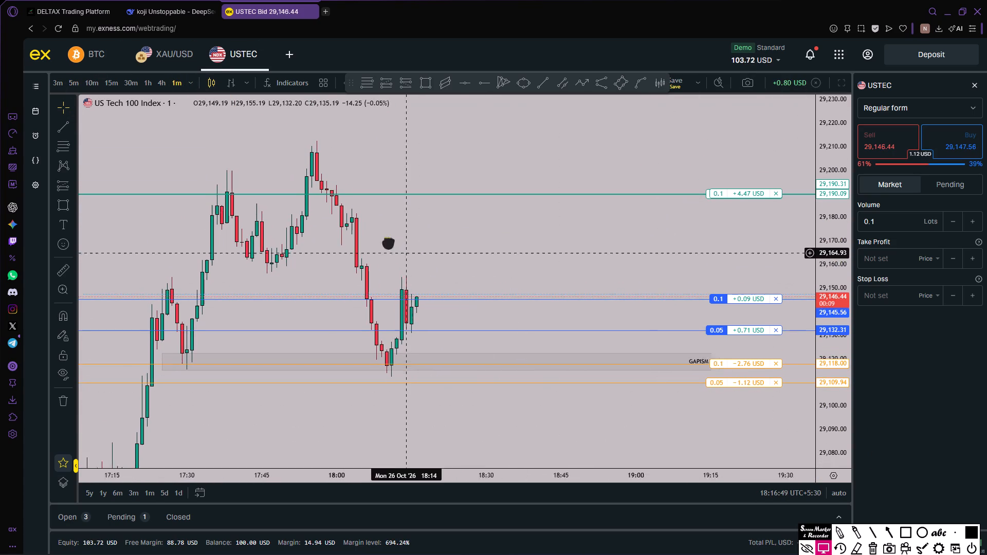
left_click_drag(388, 242, 376, 234)
left_click(390, 81)
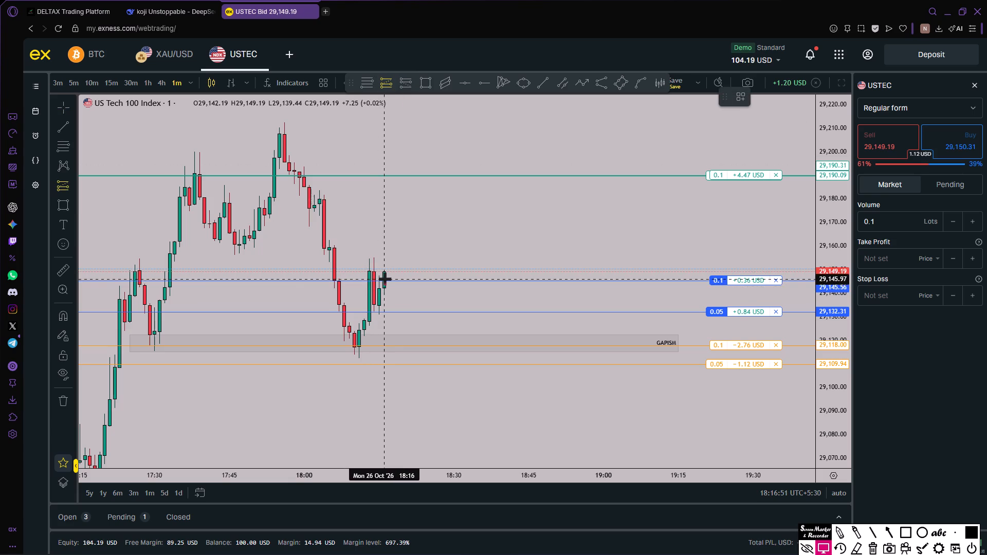
double_click(385, 282)
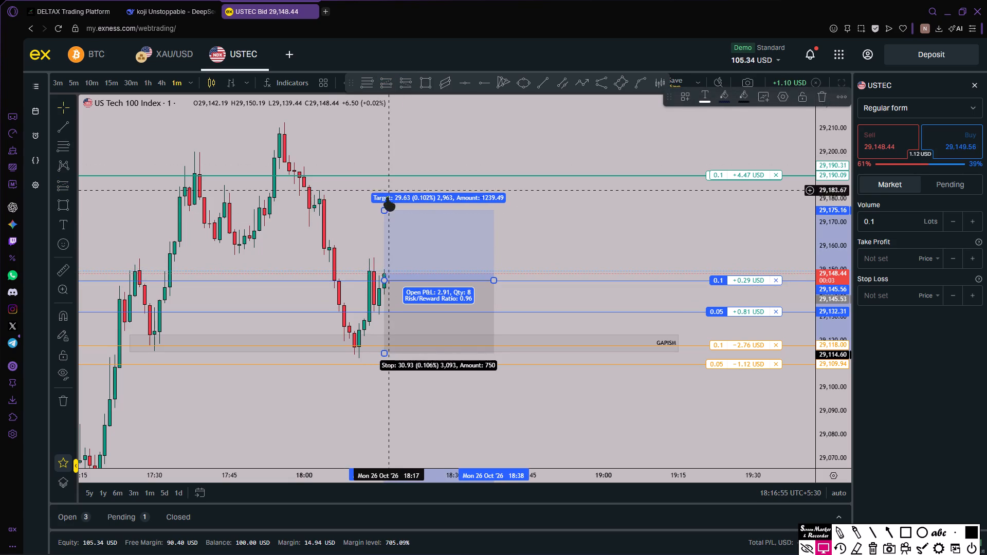
left_click_drag(384, 210, 389, 176)
left_click_drag(386, 355, 393, 342)
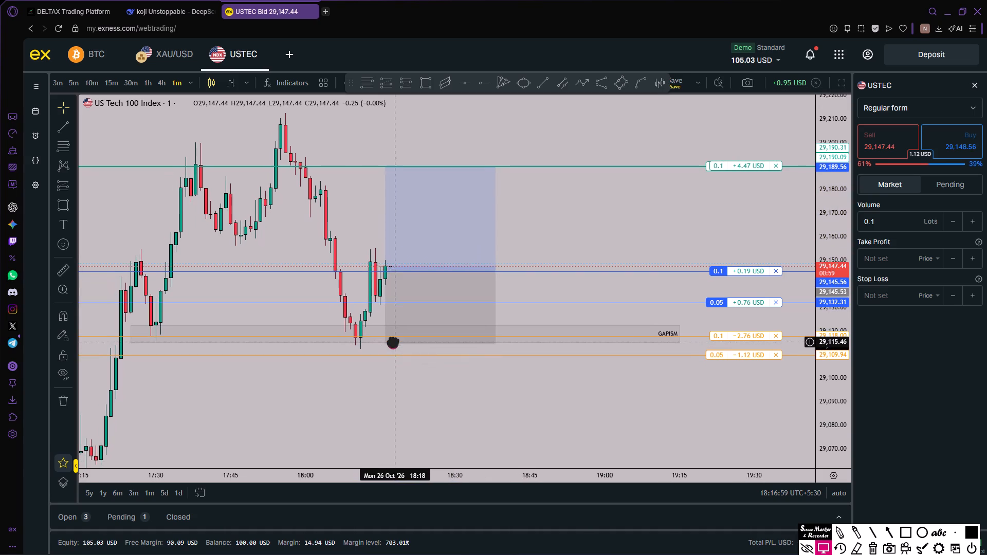
left_click_drag(393, 342, 392, 342)
left_click_drag(386, 344, 393, 337)
Raise the 0.1-lot USTEC position's take profit to 29,197.84.
left_click_drag(387, 388, 386, 391)
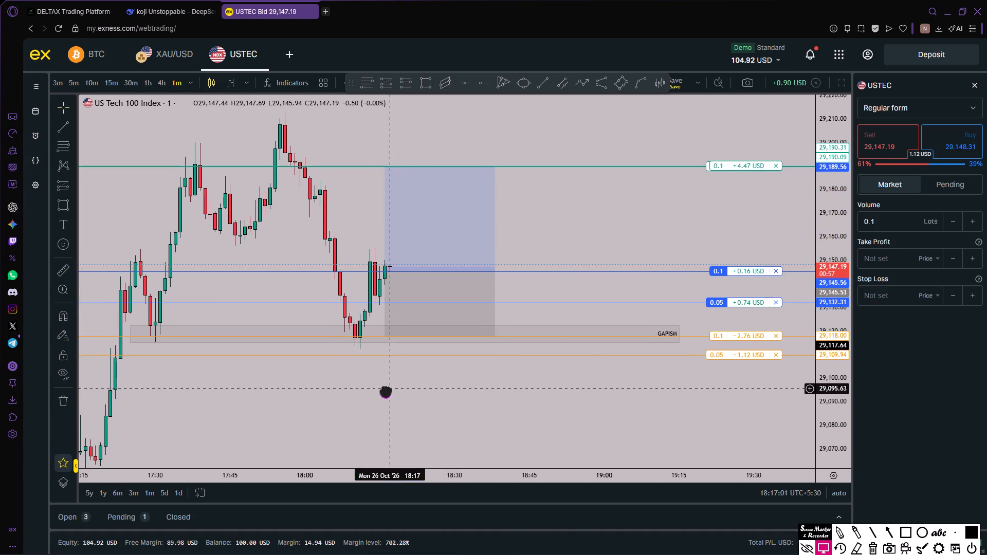
left_click_drag(386, 391, 379, 398)
left_click_drag(510, 270, 503, 285)
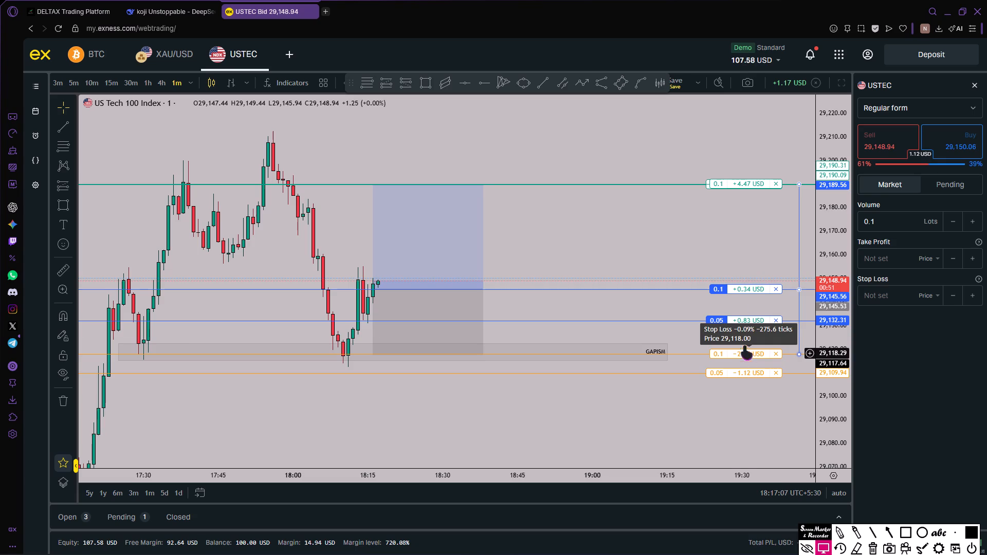
left_click_drag(374, 184, 376, 154)
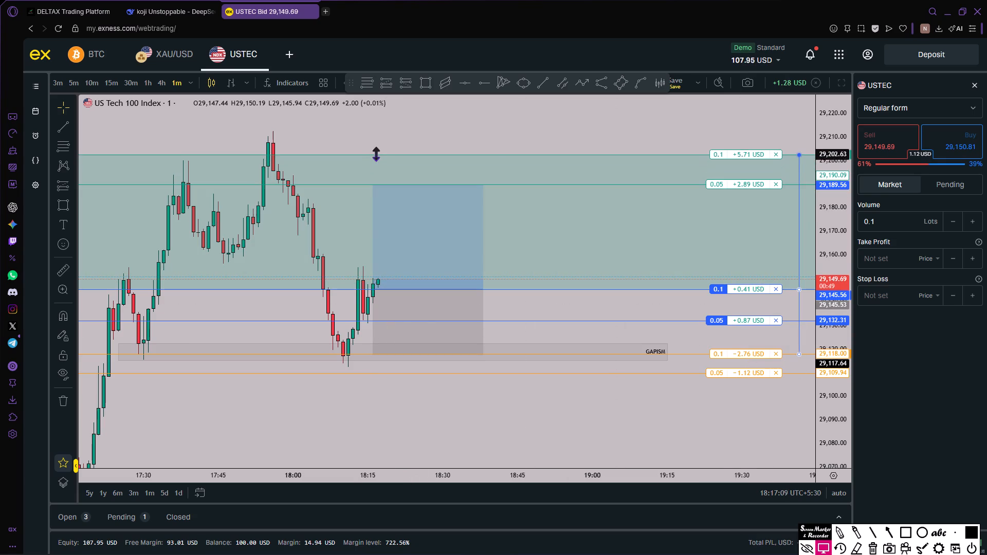
left_click_drag(376, 154, 380, 165)
left_click(481, 392)
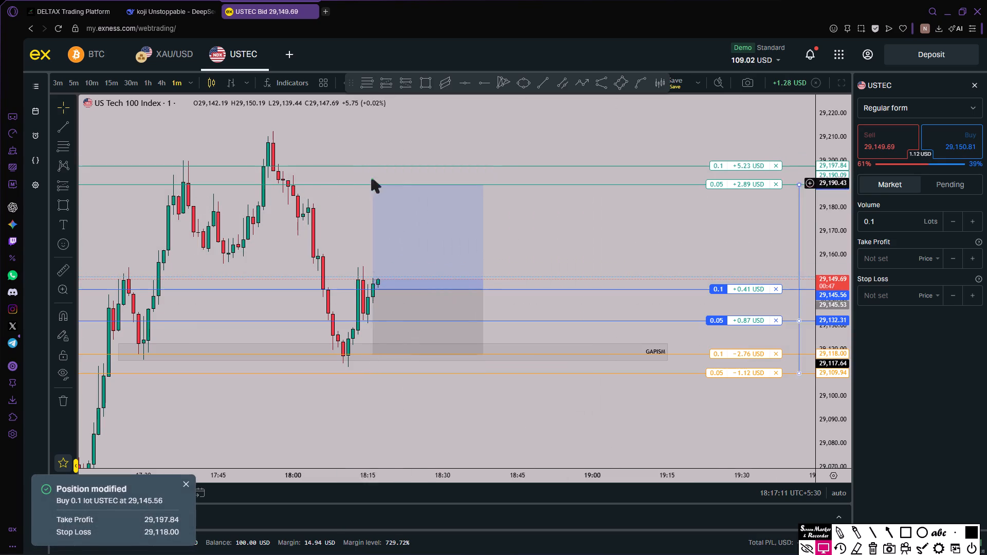
Move the 0.05-lot USTEC position's take profit to 29,197.40.
left_click_drag(375, 185, 385, 166)
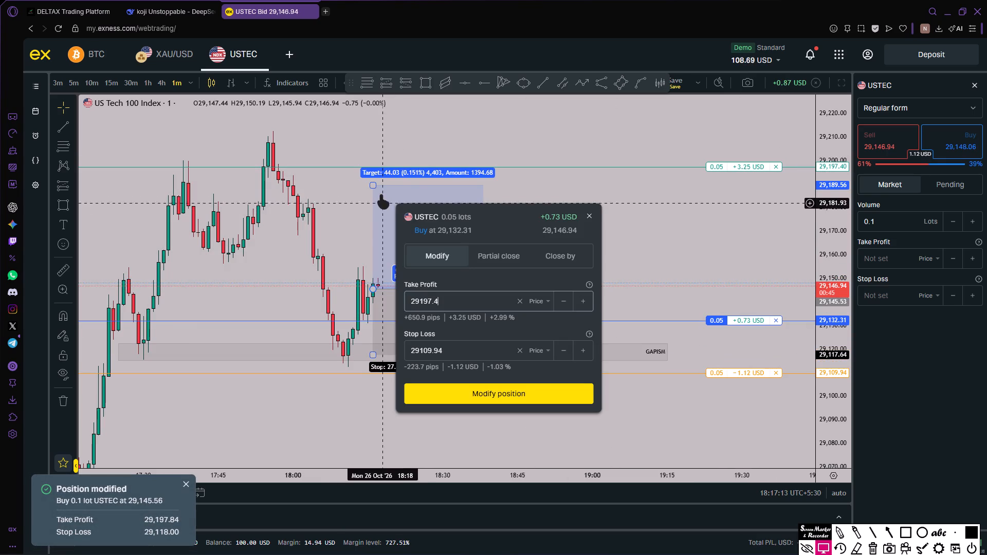
Raise the long position drawing's target to 29,197.62, near the open position's take-profit level.
left_click_drag(370, 183, 382, 166)
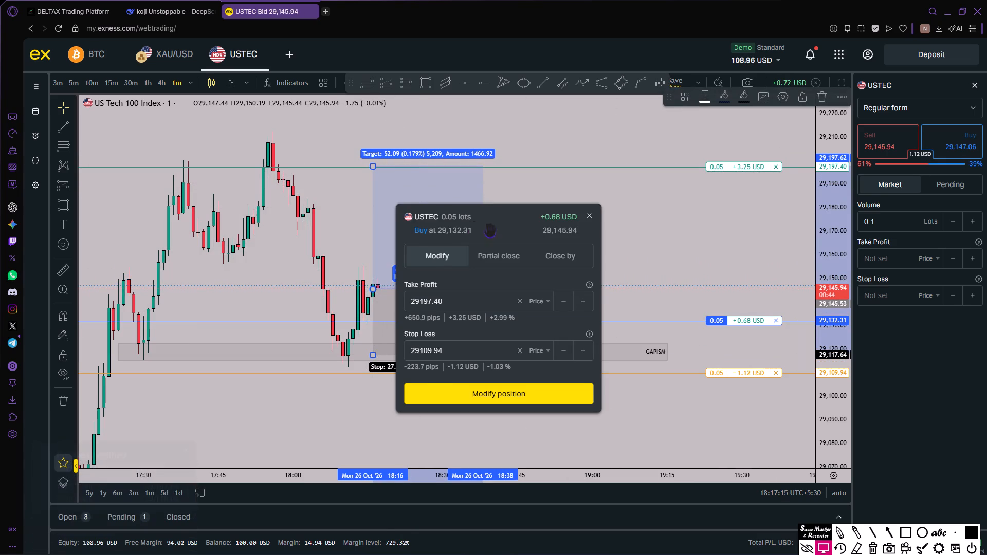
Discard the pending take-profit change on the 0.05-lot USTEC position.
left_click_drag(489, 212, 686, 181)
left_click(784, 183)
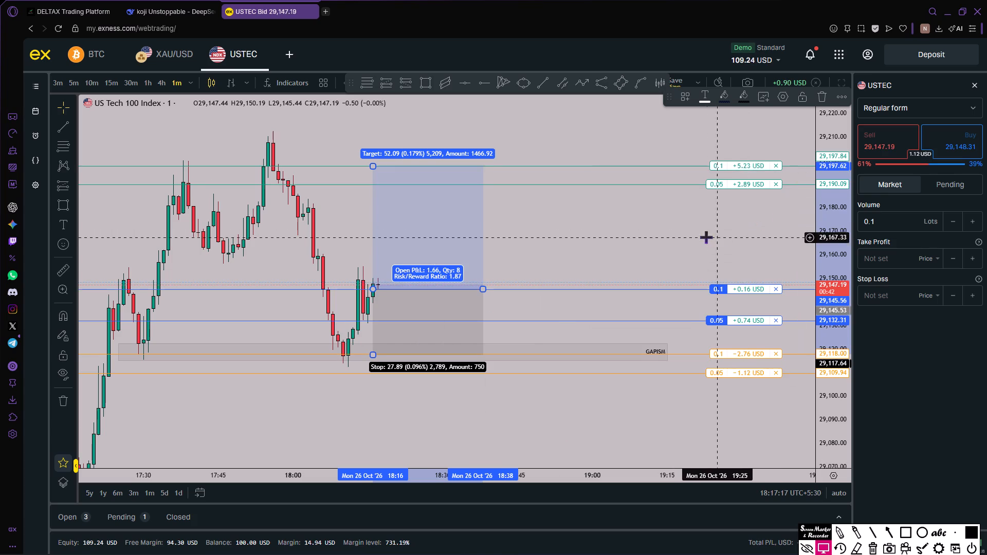
Raise the 0.05-lot USTEC position's stop loss to 29,118.08, near the 0.1-lot position's stop level, and apply the modification.
left_click_drag(686, 231, 684, 241)
left_click_drag(656, 275, 654, 260)
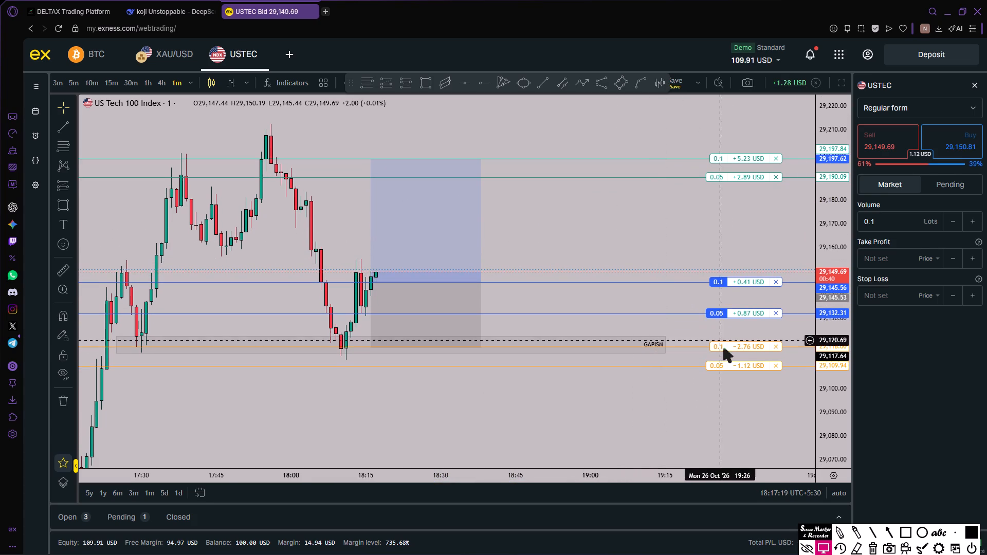
left_click_drag(730, 367, 701, 314)
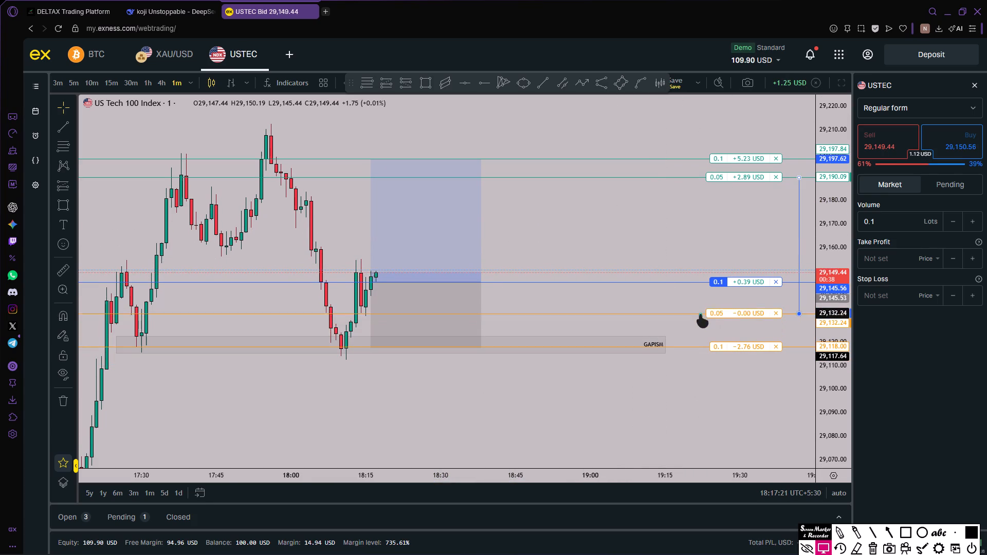
left_click_drag(701, 314, 693, 313)
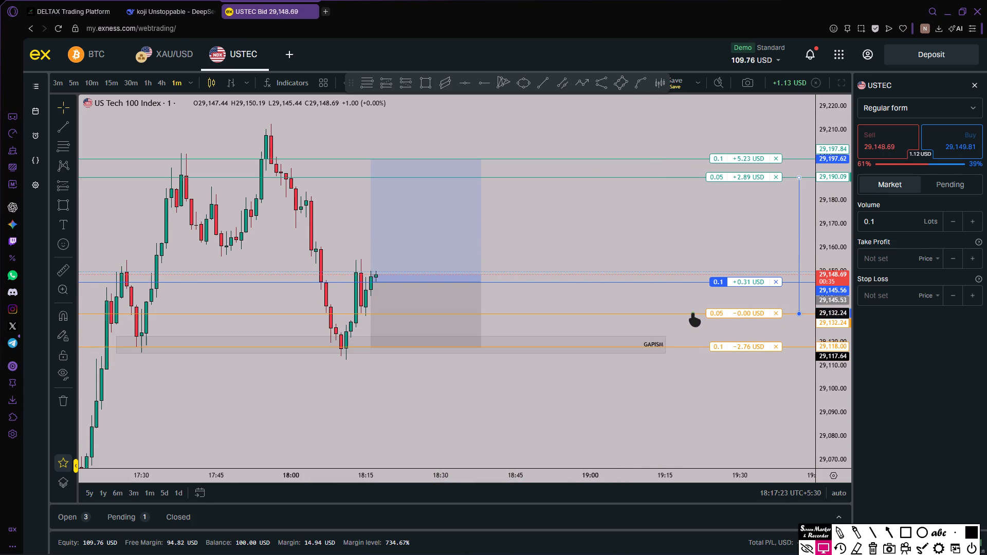
left_click_drag(693, 313, 693, 323)
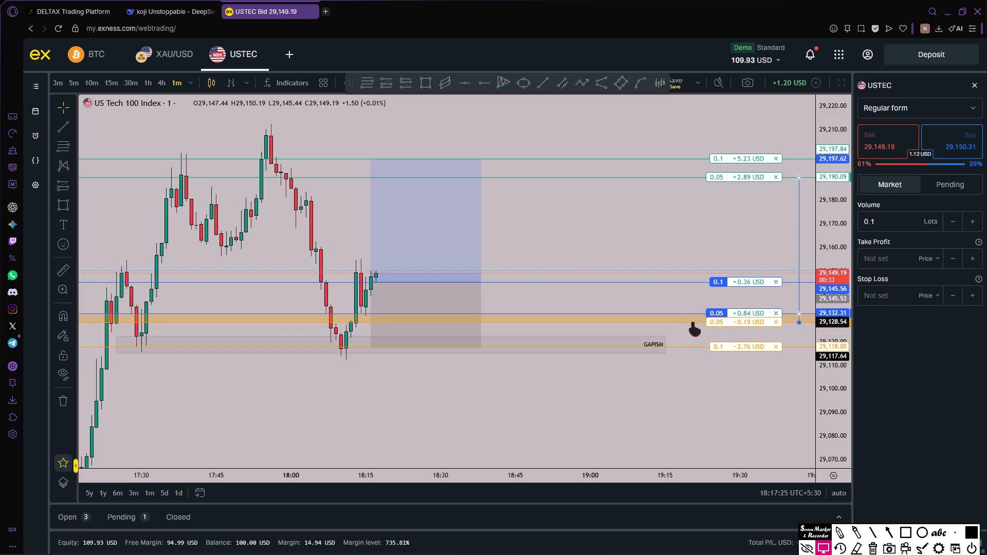
left_click_drag(693, 323, 690, 346)
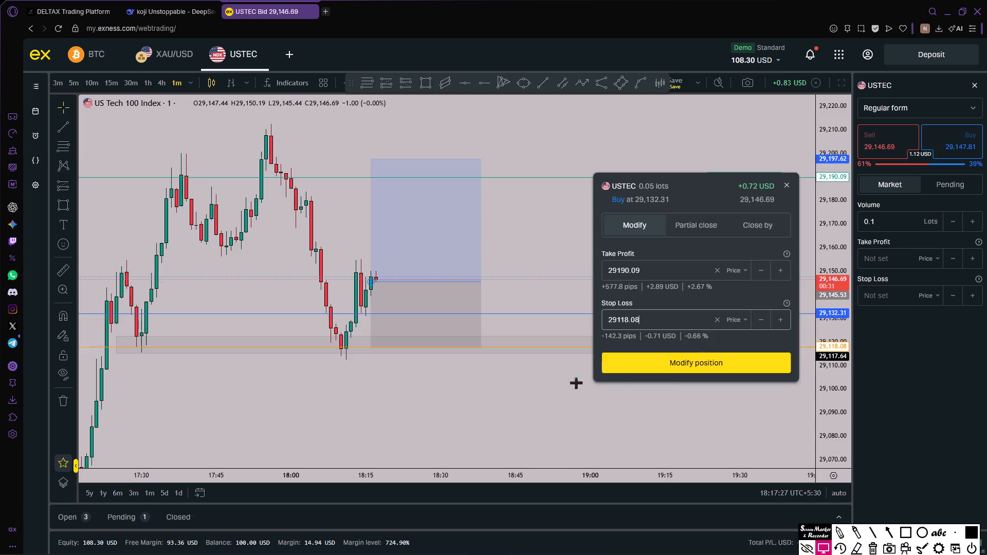
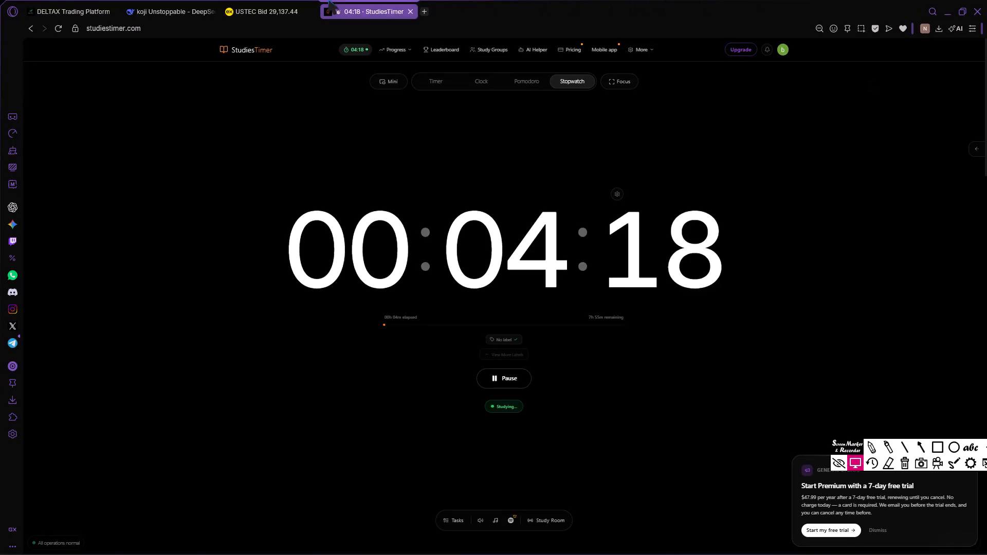
Switch back to Exness web trading and review the USTEC and XAU/USD charts and the BTC 15-minute chart around its open 0.1 lot position.
left_click(328, 0)
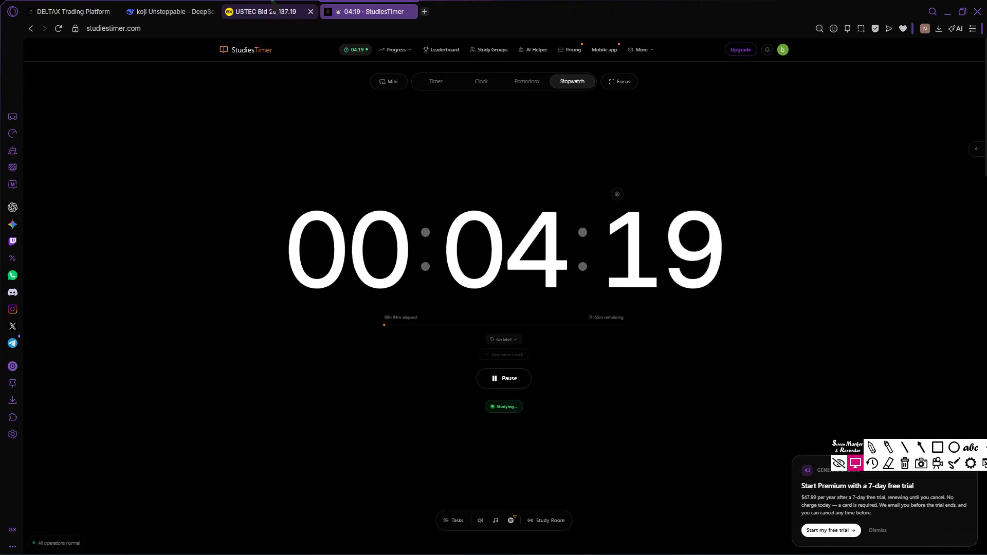
left_click(272, 0)
left_click_drag(574, 281, 493, 248)
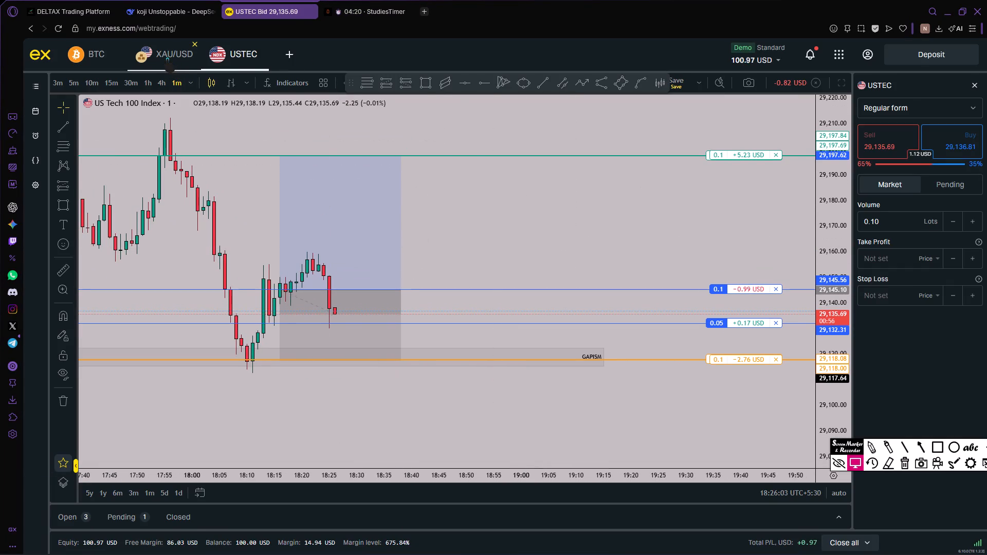
left_click(168, 59)
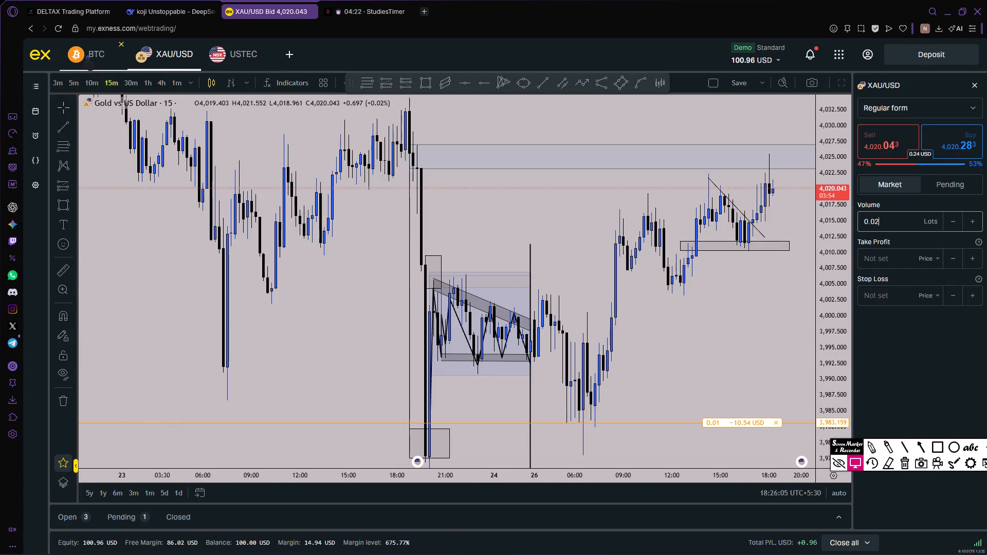
left_click(88, 57)
left_click_drag(801, 244, 493, 195)
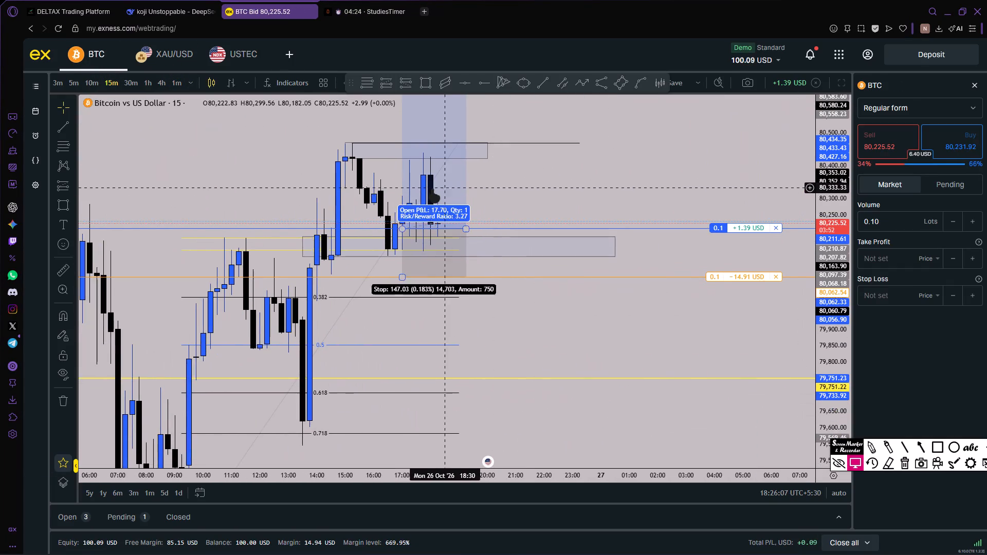
left_click_drag(551, 189, 506, 231)
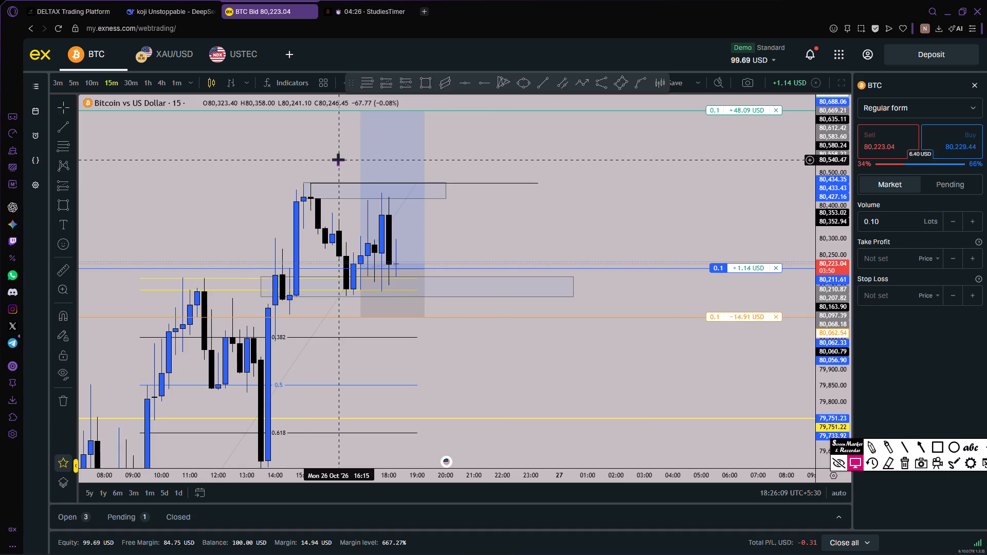
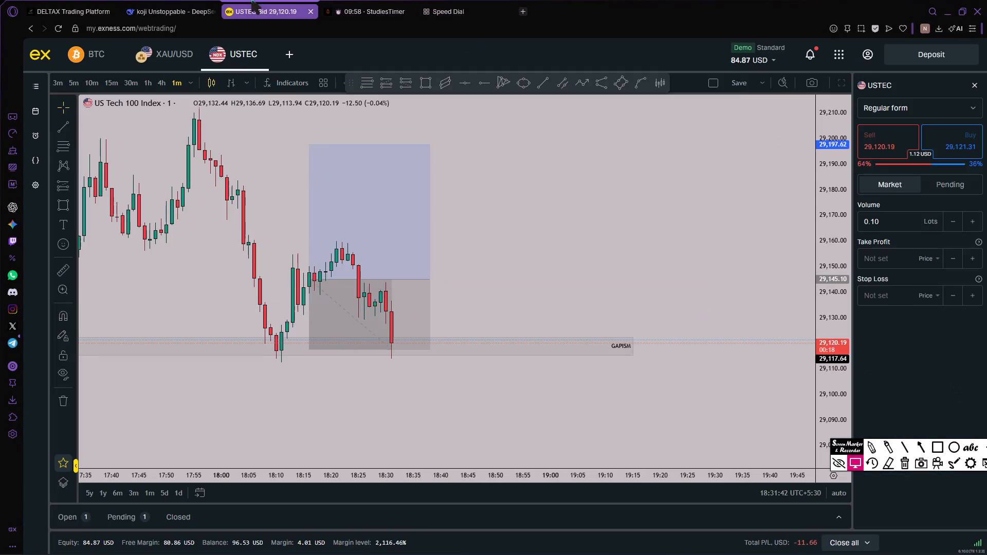
scroll(500, 237, "down", 2)
left_click_drag(558, 220, 554, 232)
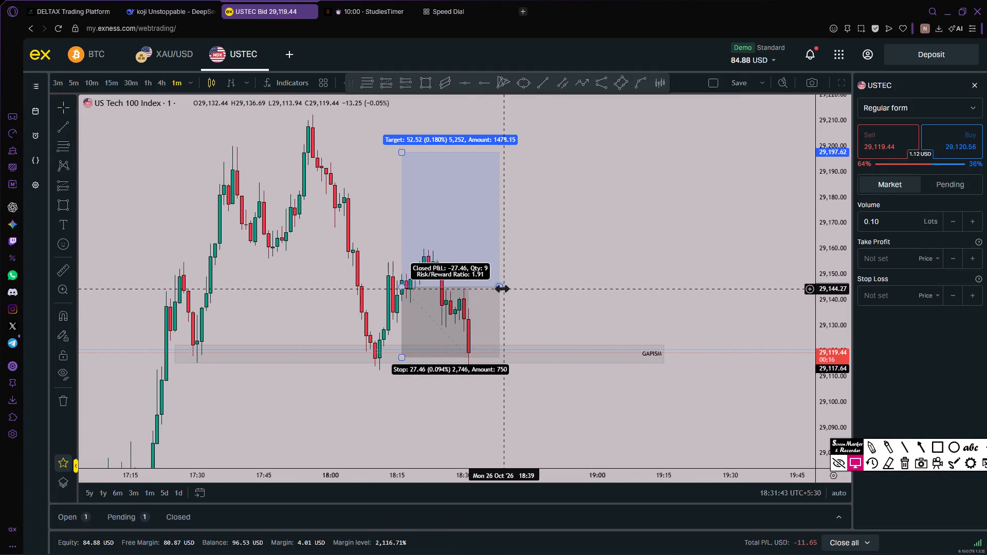
left_click_drag(501, 287, 469, 294)
left_click_drag(522, 279, 525, 296)
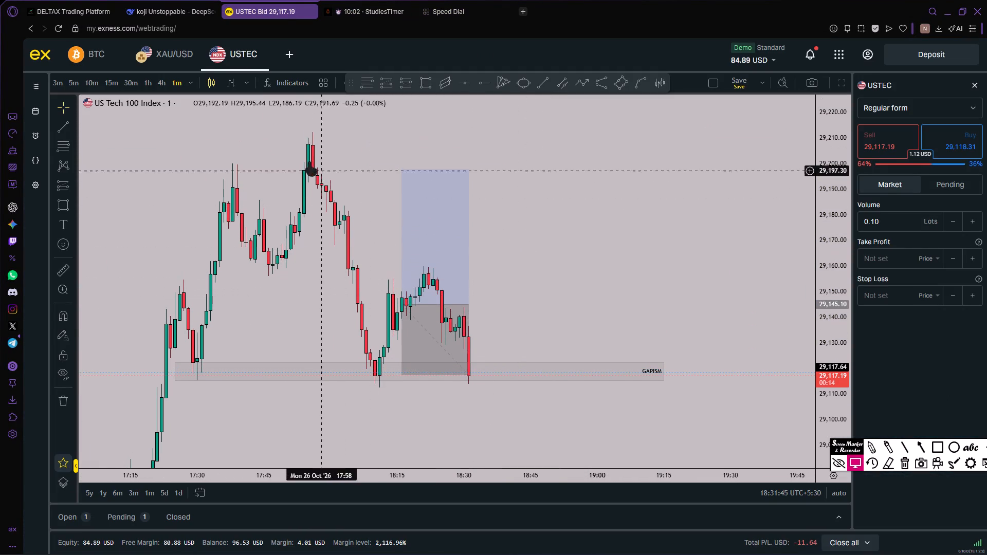
Switch to the BTC chart and examine price action around the open 0.1 lot position on the 15-minute and 5-minute timeframes.
left_click(166, 53)
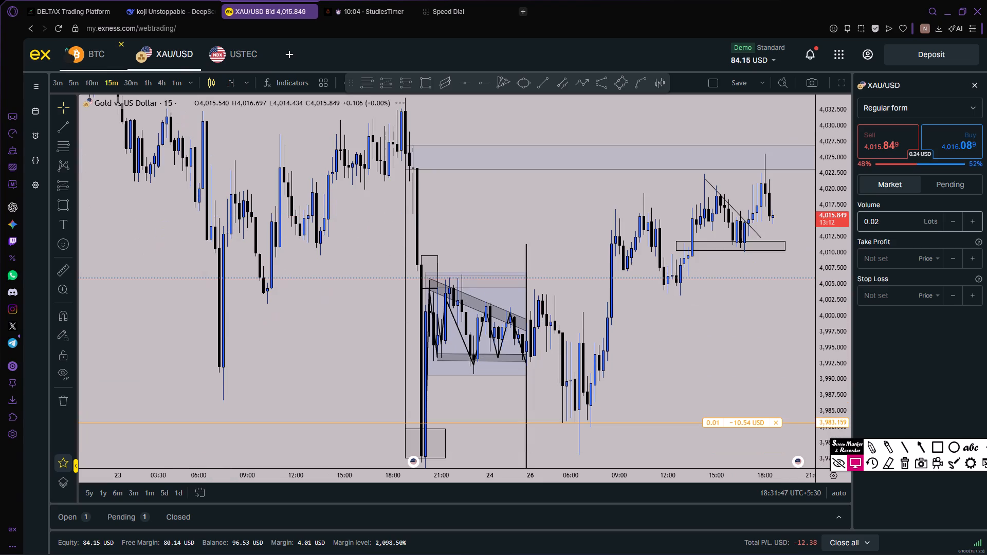
left_click(80, 58)
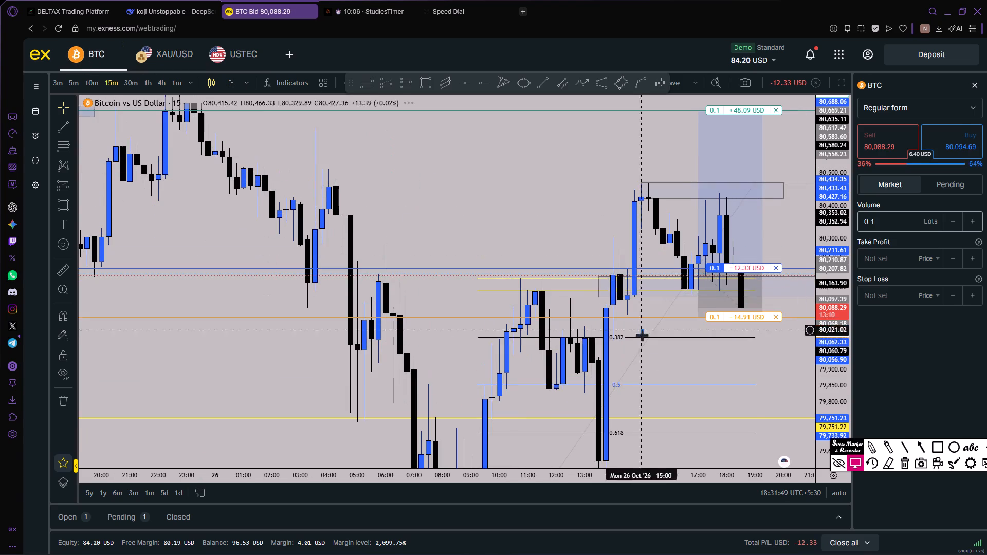
left_click_drag(755, 402, 554, 378)
scroll(572, 376, "down", 1)
scroll(840, 378, "down", 5)
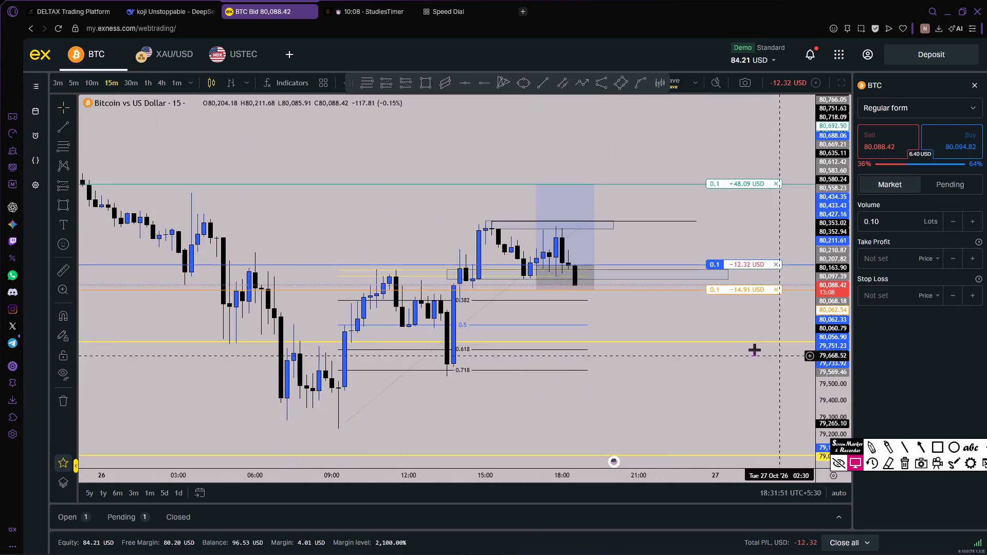
scroll(755, 350, "down", 3)
scroll(863, 405, "up", 10)
left_click_drag(717, 341, 666, 376)
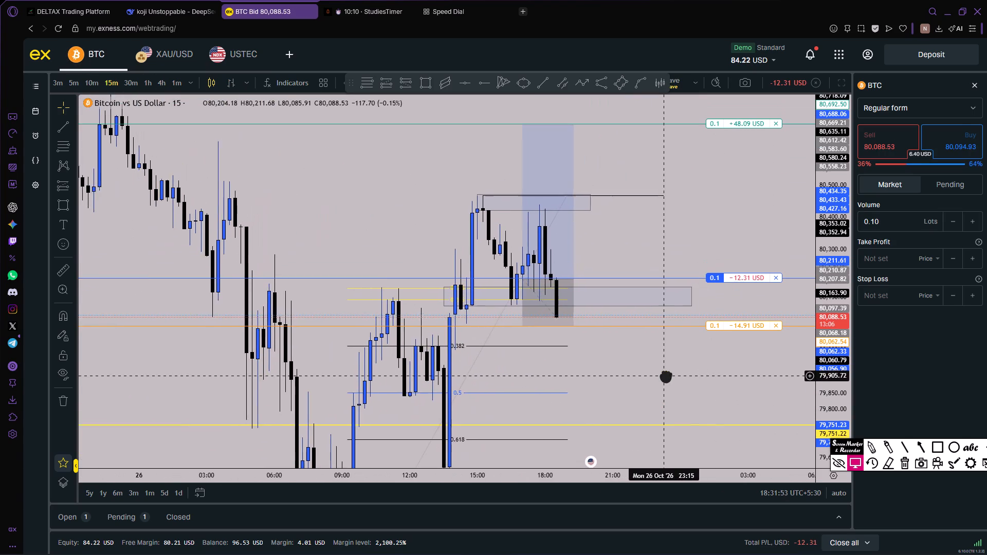
left_click_drag(666, 376, 654, 374)
left_click_drag(652, 373, 610, 377)
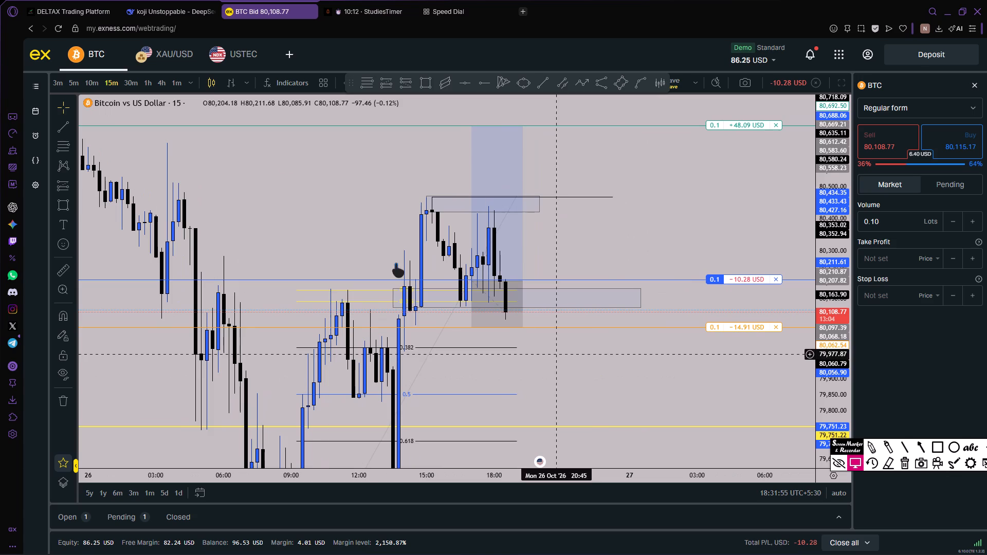
left_click(69, 75)
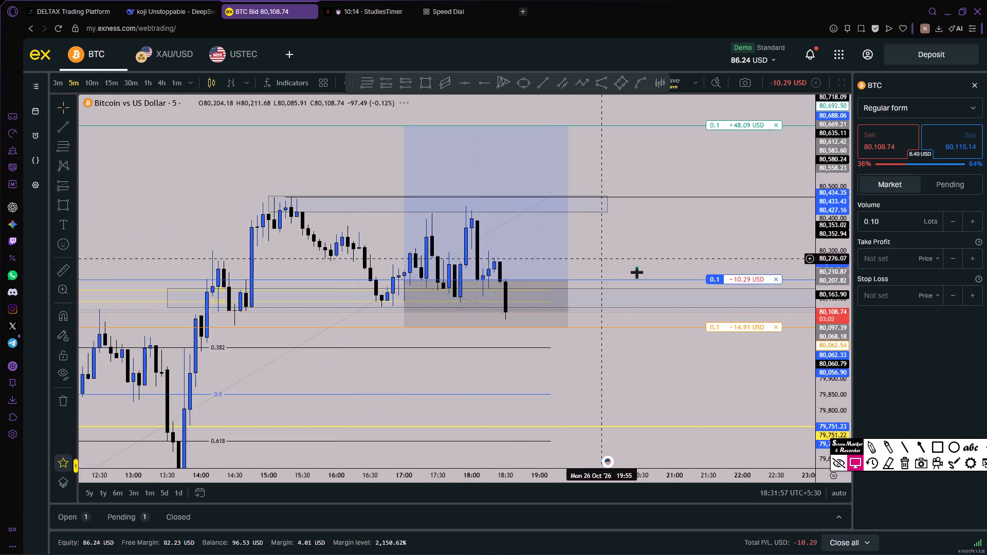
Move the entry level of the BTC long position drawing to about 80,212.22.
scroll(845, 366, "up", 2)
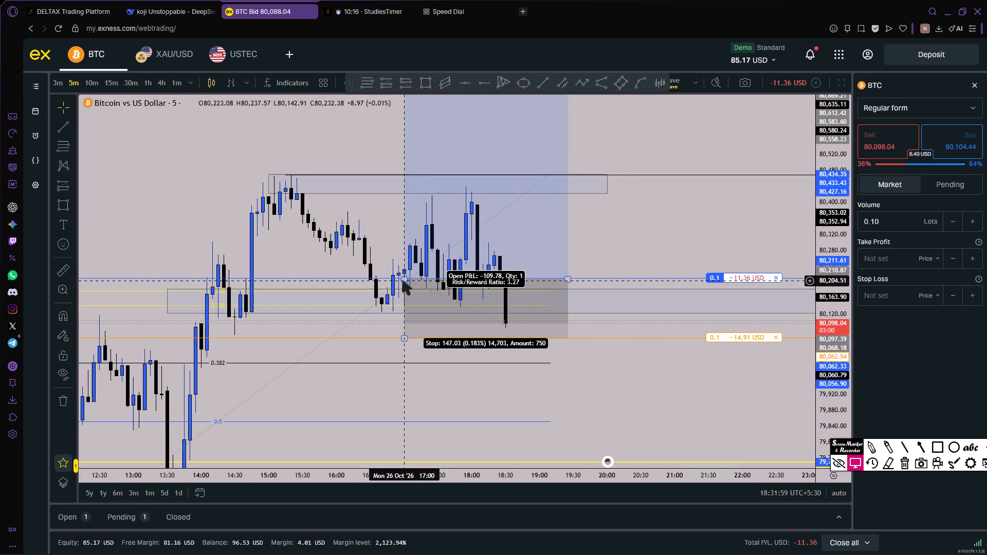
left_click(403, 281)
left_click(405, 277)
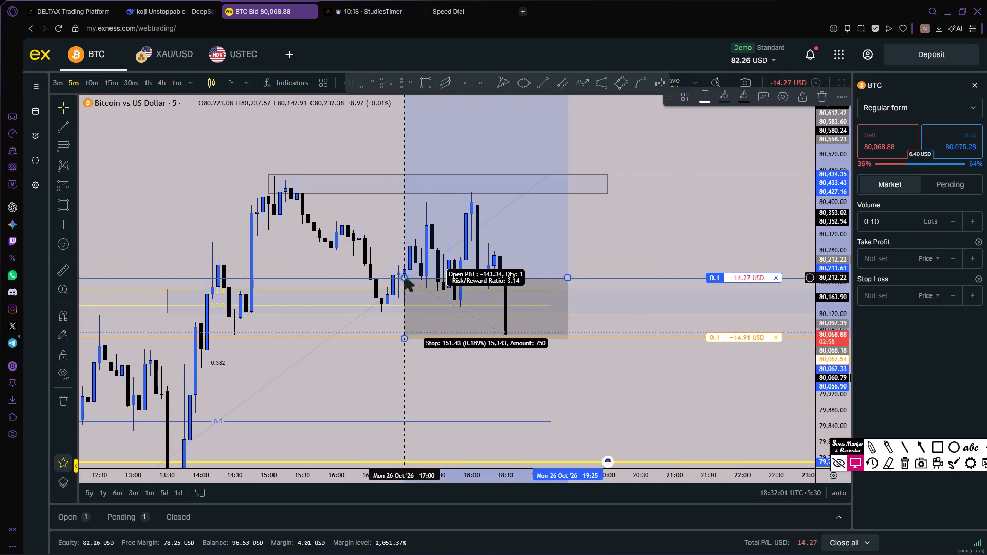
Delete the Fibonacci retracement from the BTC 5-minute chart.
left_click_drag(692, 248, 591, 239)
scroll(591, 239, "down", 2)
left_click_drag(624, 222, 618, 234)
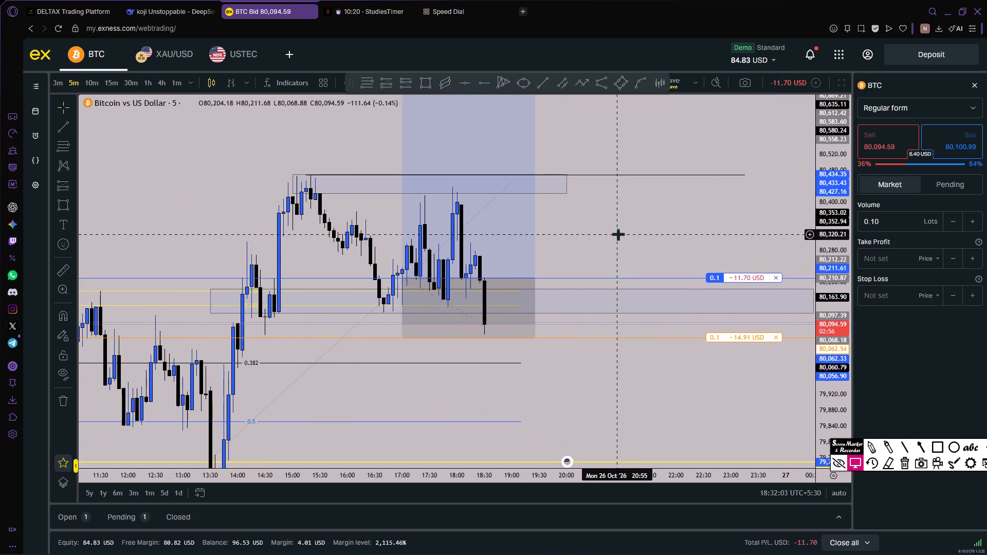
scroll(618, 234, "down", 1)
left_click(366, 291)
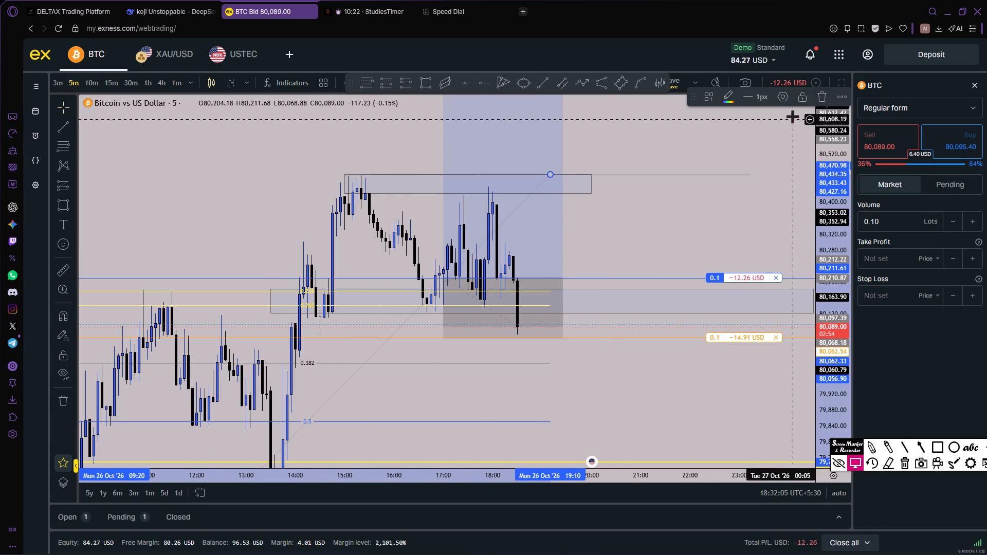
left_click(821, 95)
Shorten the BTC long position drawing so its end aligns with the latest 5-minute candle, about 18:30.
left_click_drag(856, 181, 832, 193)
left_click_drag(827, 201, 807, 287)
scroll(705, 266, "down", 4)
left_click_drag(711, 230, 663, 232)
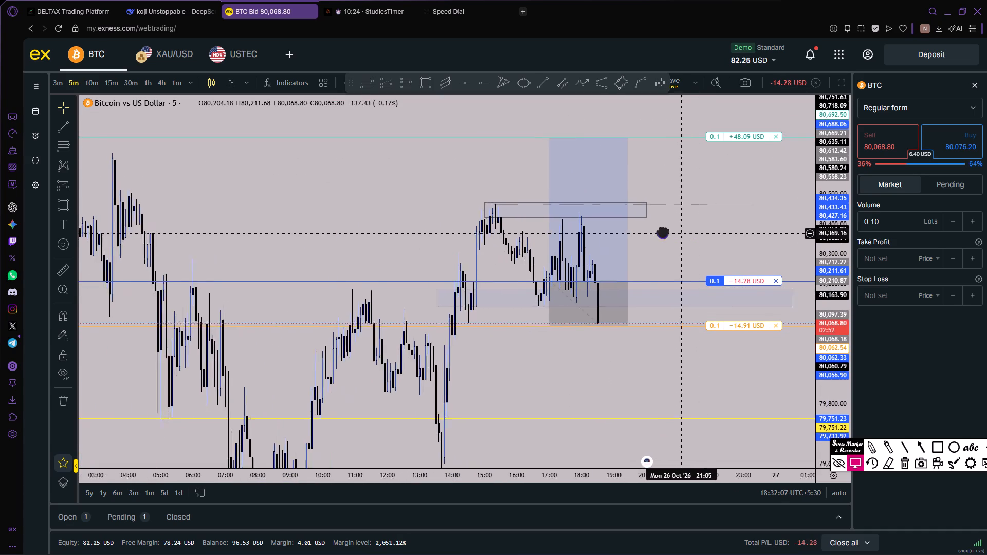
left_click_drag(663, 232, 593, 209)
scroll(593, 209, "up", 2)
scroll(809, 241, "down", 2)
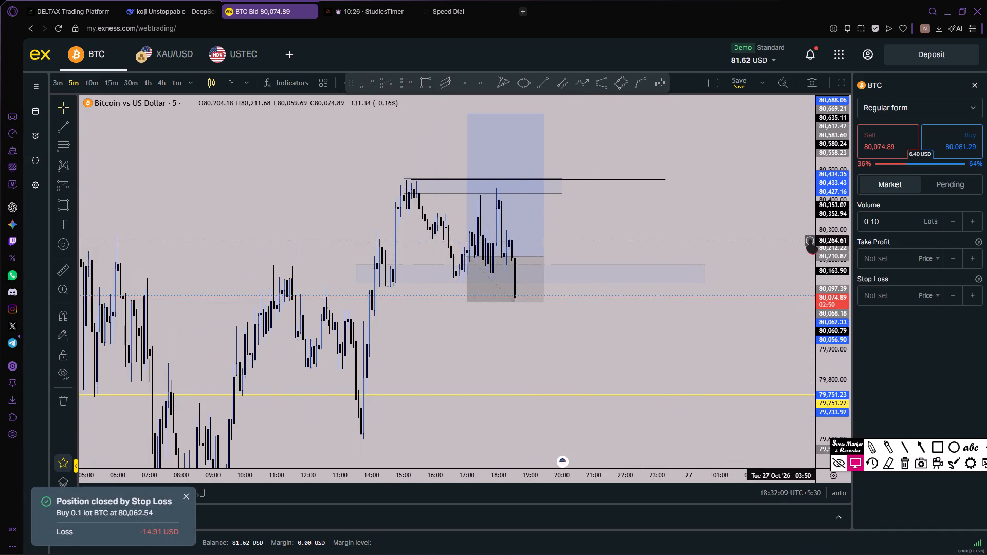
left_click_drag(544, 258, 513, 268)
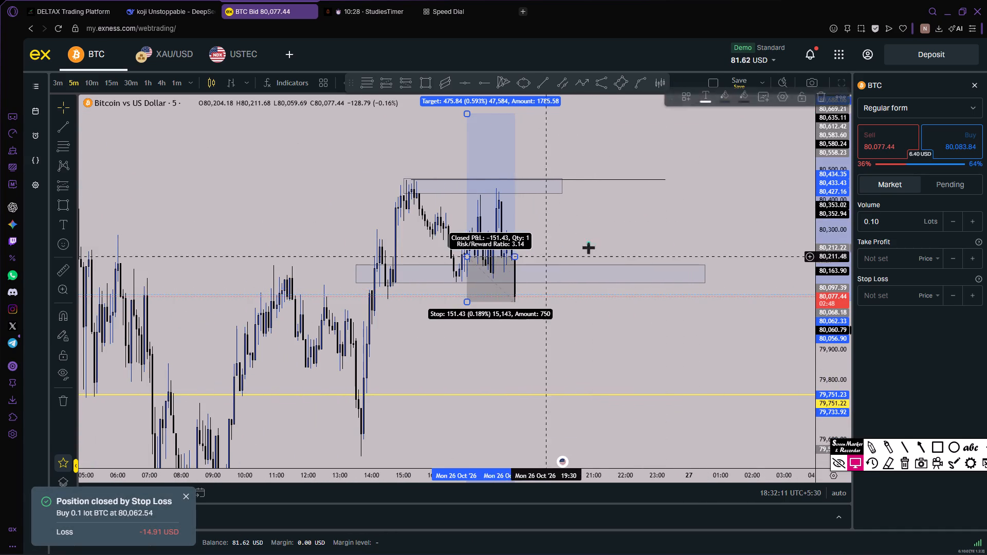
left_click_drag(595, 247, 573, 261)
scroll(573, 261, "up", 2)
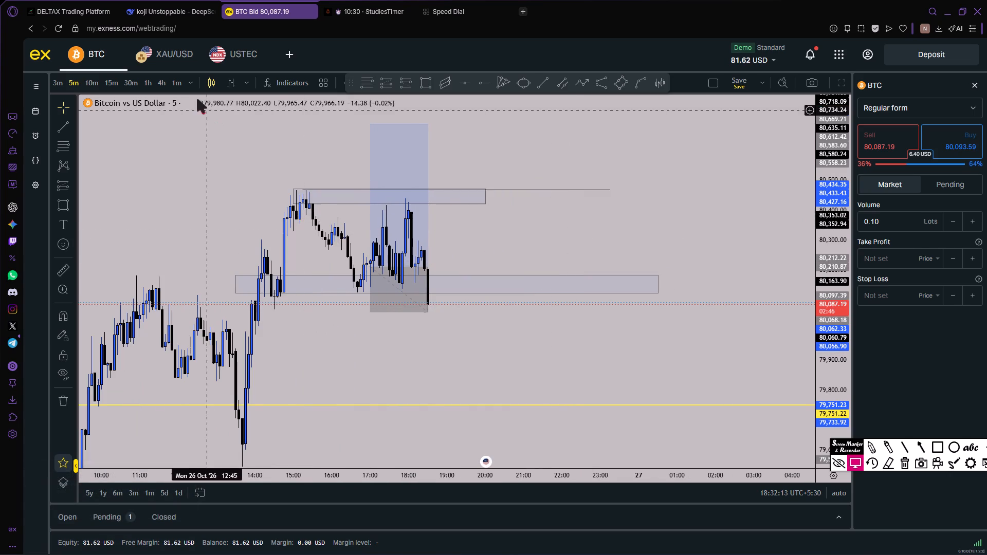
Draw a narrow ascending parallel channel on the XAU/USD 15-minute chart with its lower edge from about 4,002.8 to 4,018.9.
left_click(167, 55)
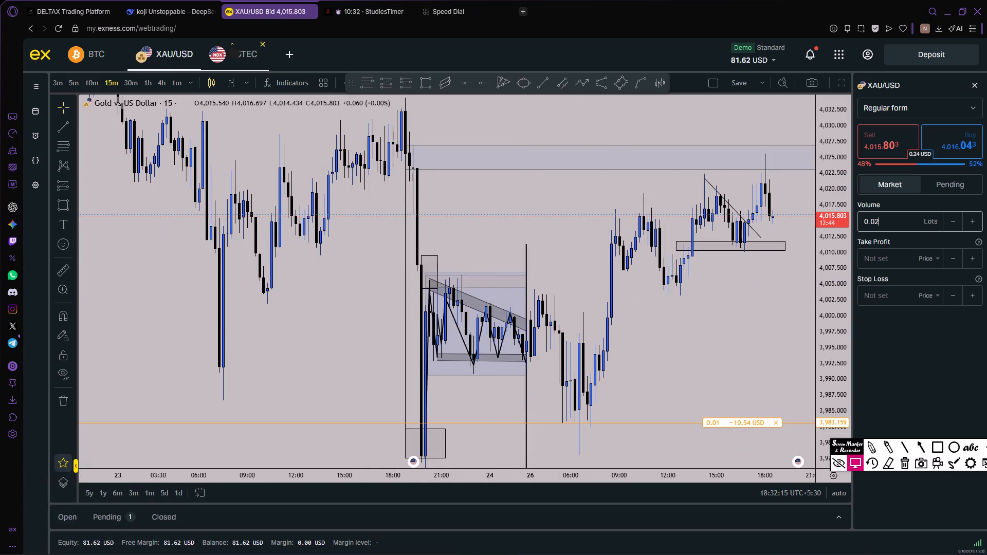
scroll(550, 196, "up", 3)
left_click_drag(715, 283, 418, 256)
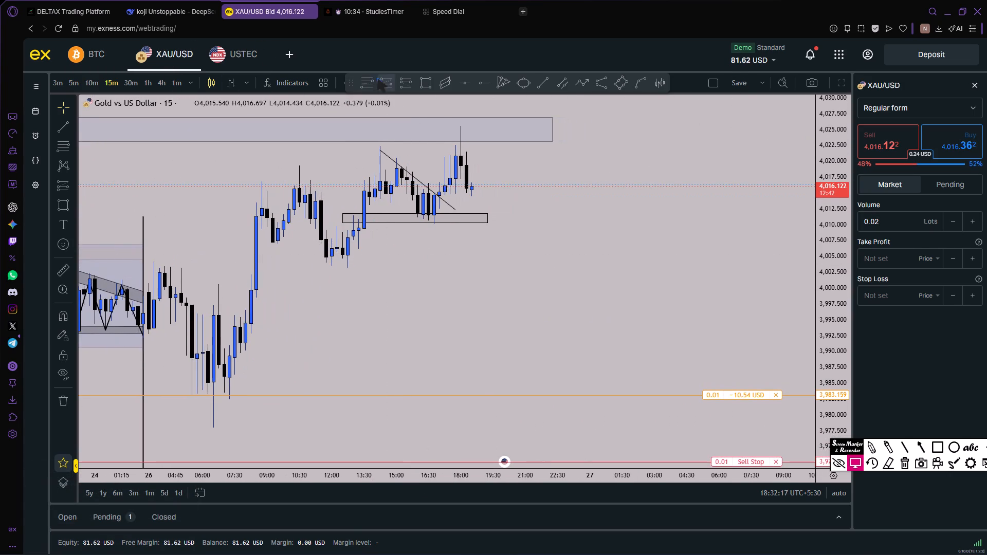
left_click(559, 81)
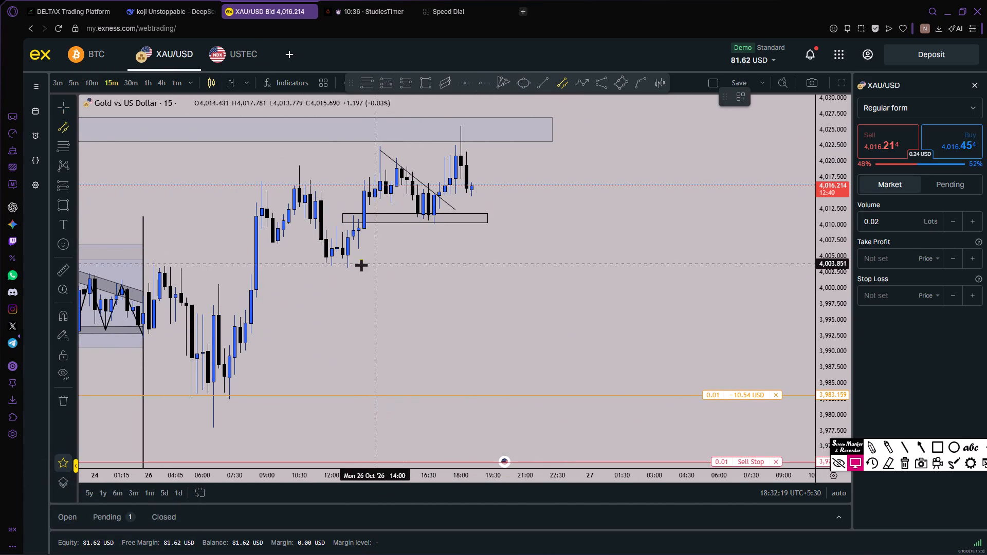
left_click_drag(325, 270, 534, 168)
left_click(534, 168)
left_click(525, 159)
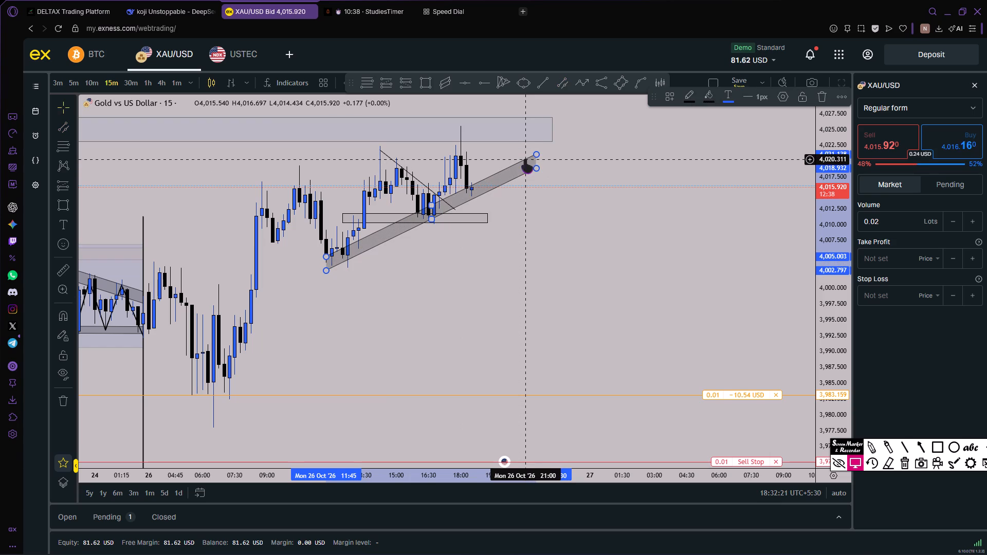
left_click_drag(428, 203, 438, 207)
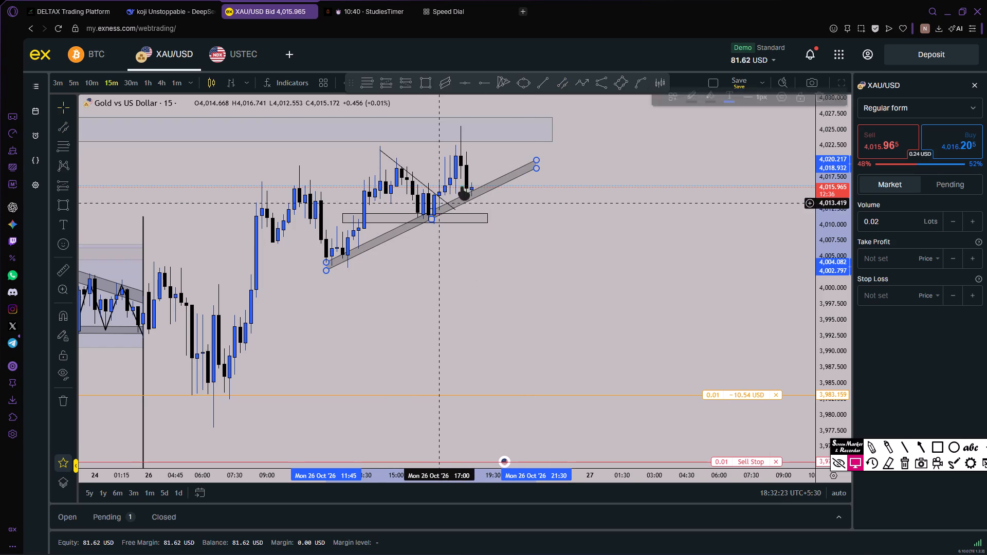
left_click_drag(499, 163, 508, 203)
Return to the BTC 5-minute chart and remove all of its drawings.
left_click(103, 51)
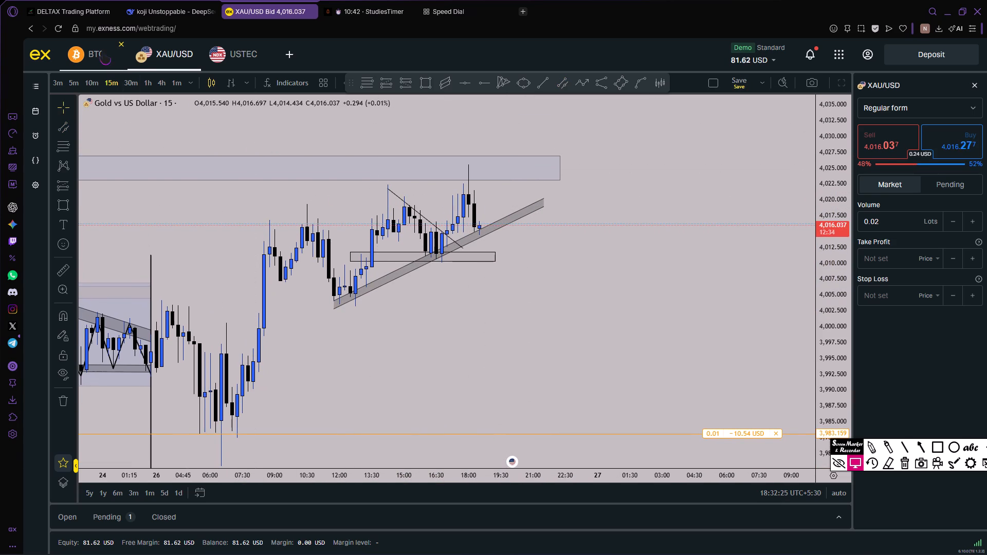
left_click_drag(645, 346, 421, 274)
left_click_drag(634, 163, 591, 194)
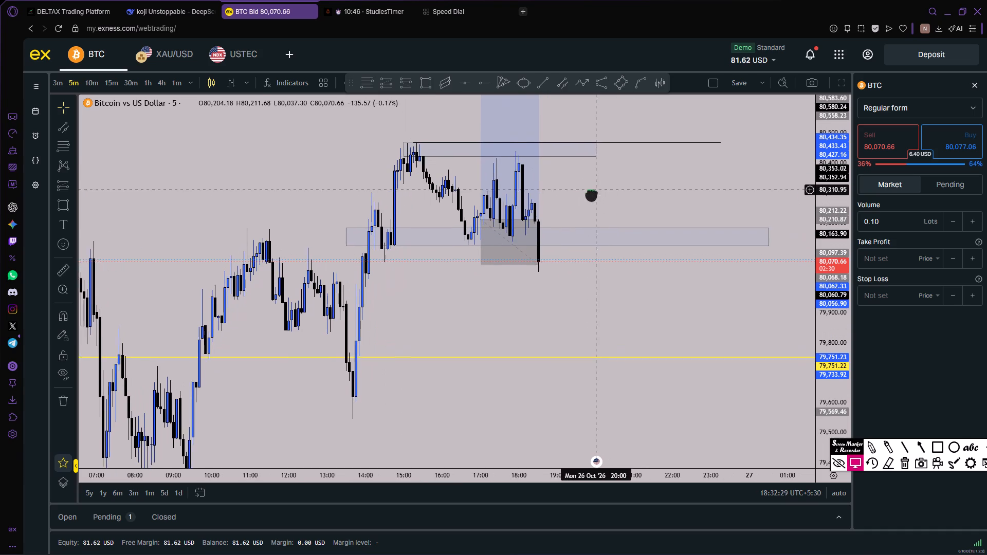
left_click_drag(591, 194, 583, 207)
right_click(620, 212)
left_click(679, 349)
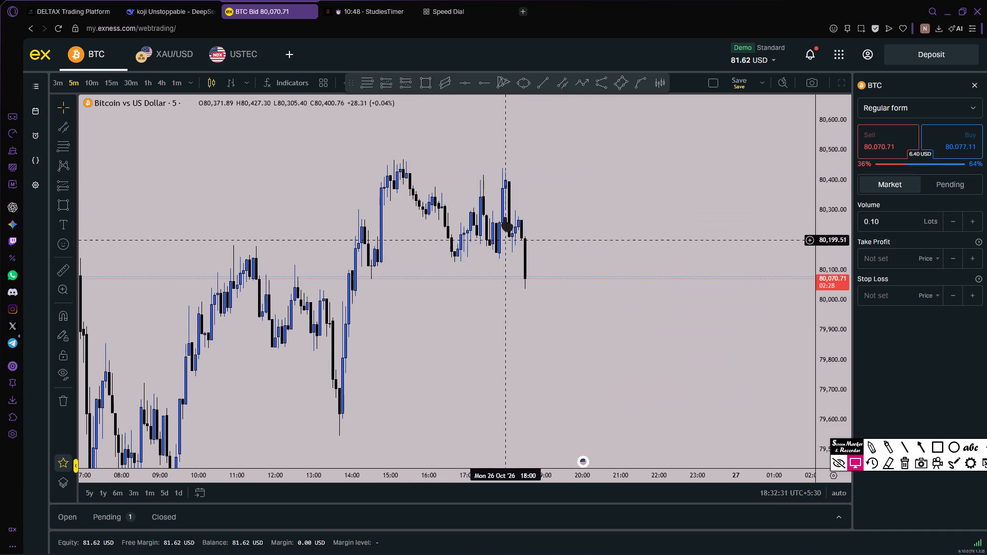
Draw a rectangle around the BTC consolidation range, from about 80,468.69 down to 80,108.64 and from 13:25 to 20:25.
left_click(445, 85)
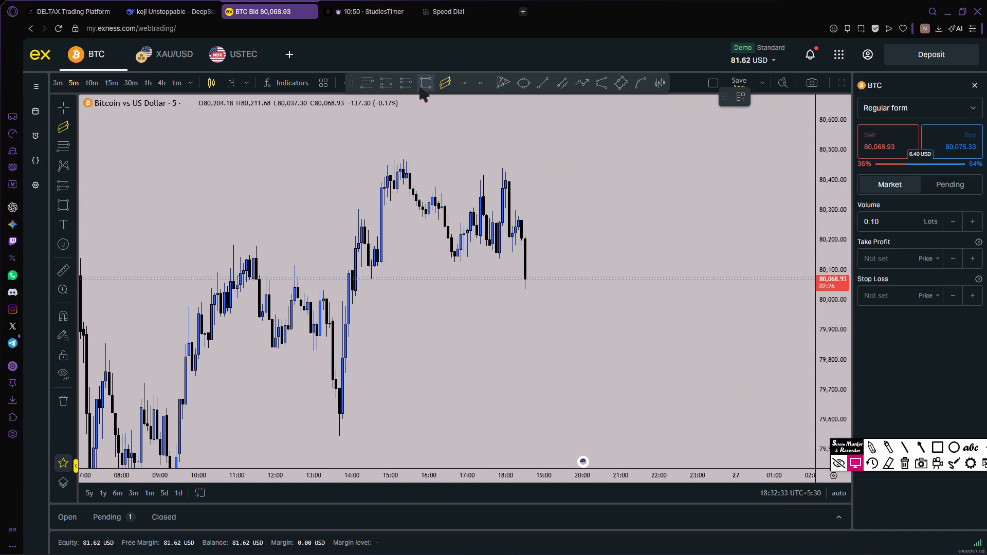
left_click(421, 87)
left_click(328, 159)
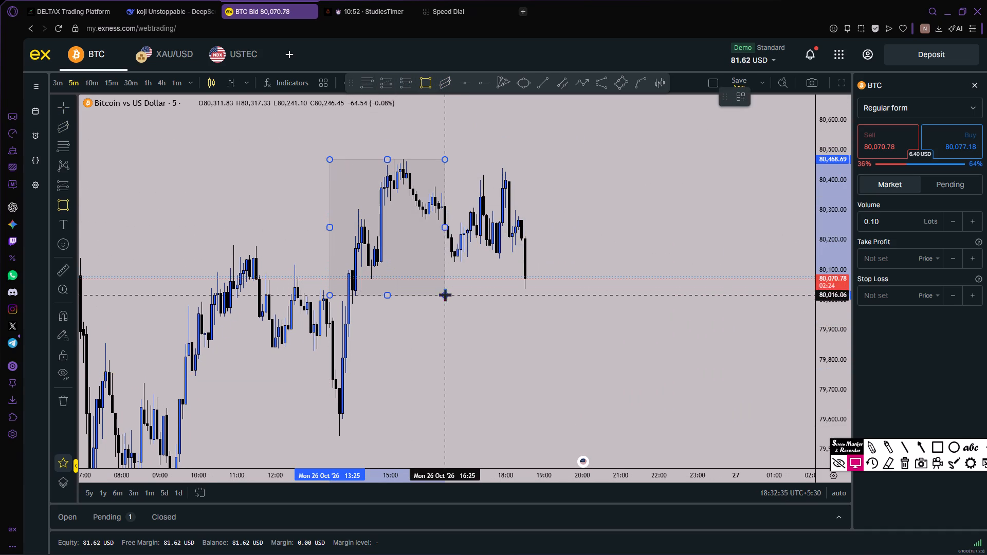
left_click(448, 289)
left_click_drag(449, 227, 592, 233)
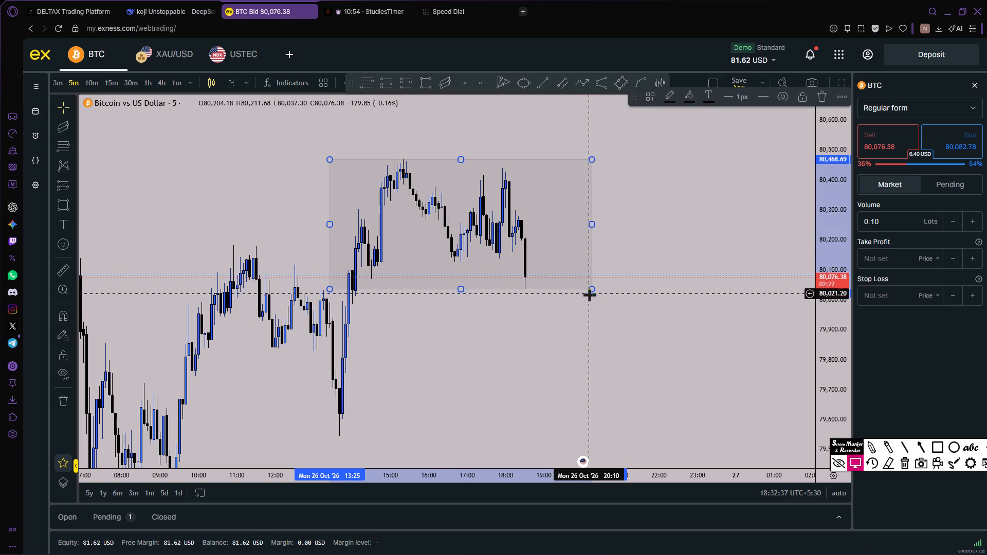
left_click_drag(591, 289, 598, 267)
left_click(543, 231)
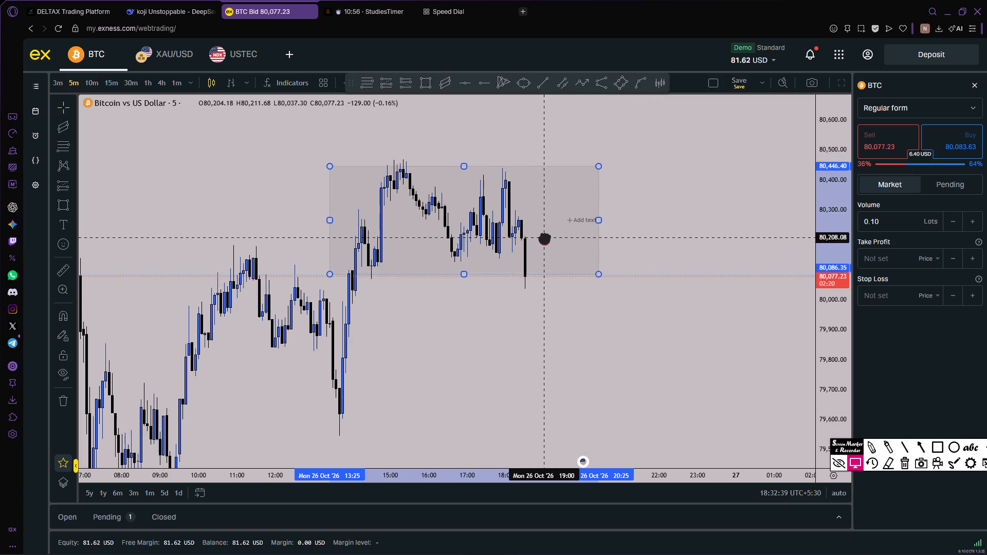
Apply the Range Box Theory template to the BTC range rectangle.
right_click(544, 231)
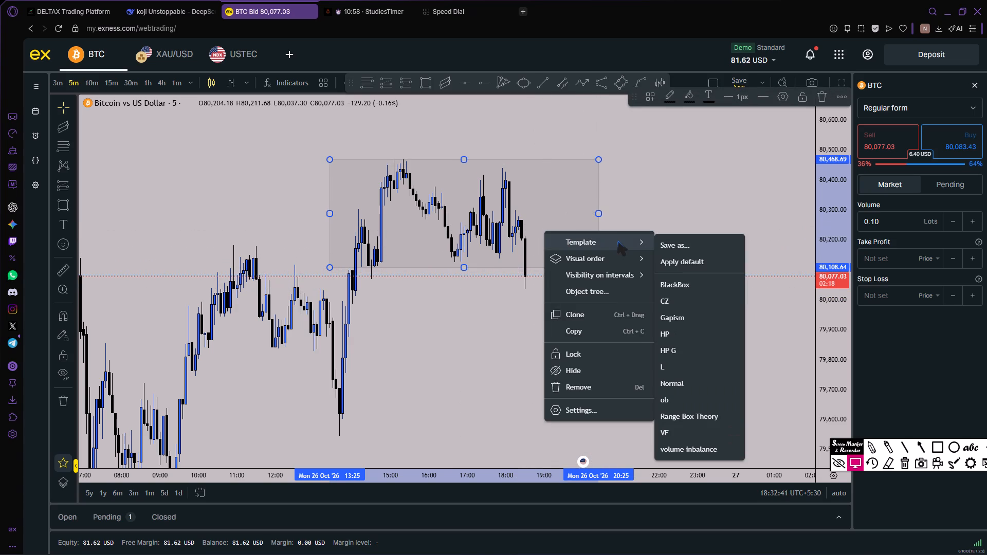
left_click(618, 242)
left_click_drag(678, 405, 678, 410)
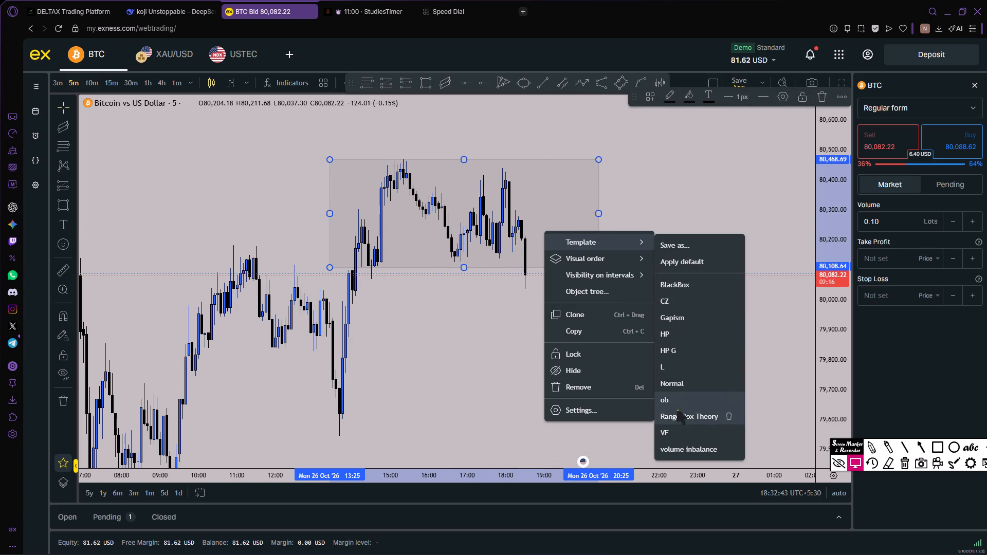
left_click_drag(678, 410, 678, 414)
left_click(678, 415)
left_click(654, 382)
Draw a vertical trend line from about 80,244.70 to 79,623.44 along the BTC rally and shift it across to the latest candles.
scroll(526, 304, "up", 1)
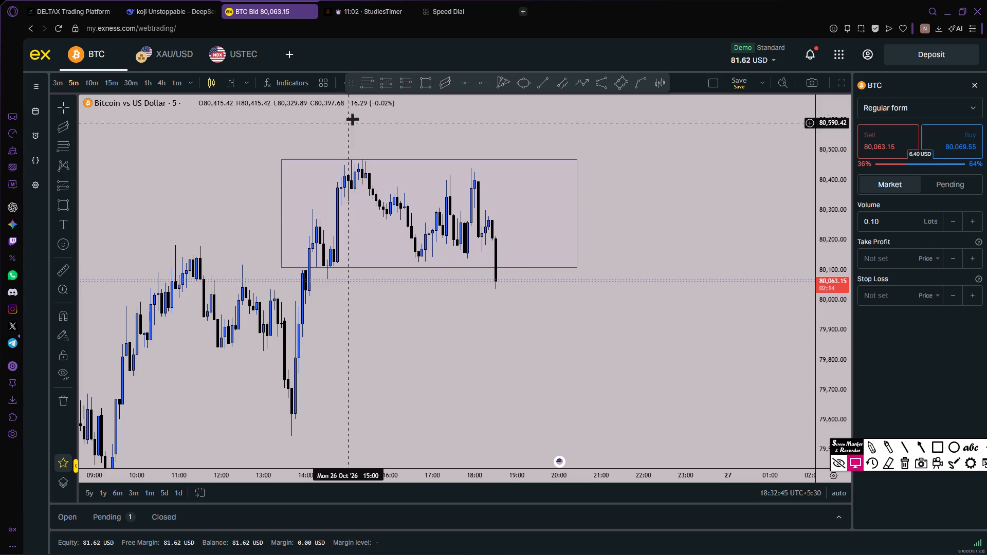
left_click(541, 83)
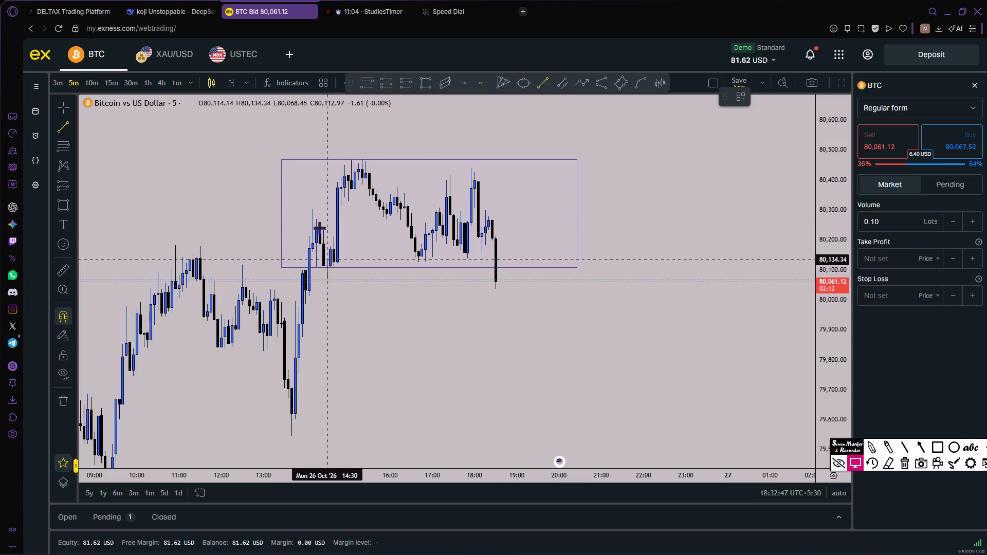
left_click(316, 231, "ctrl")
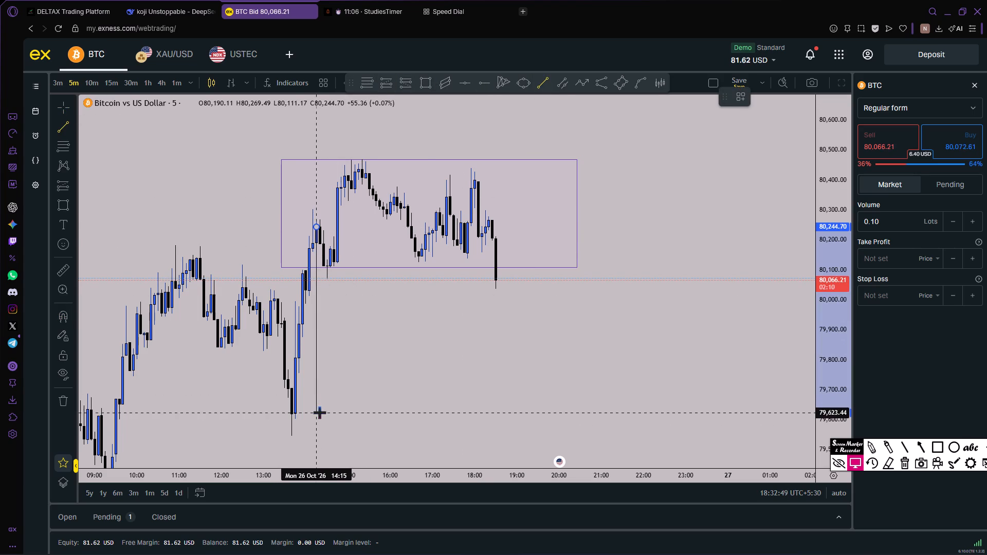
left_click(320, 413, "shift")
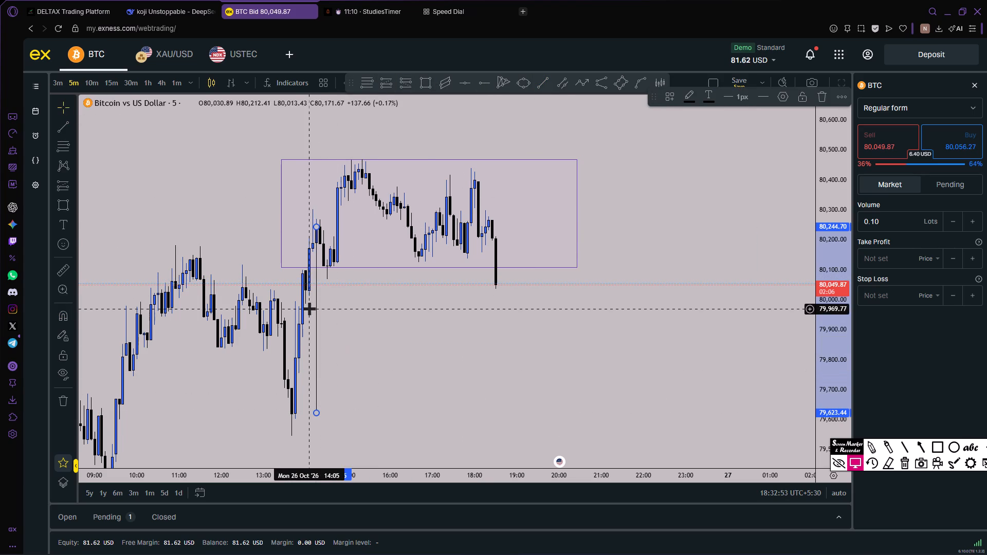
left_click_drag(318, 324, 491, 319)
left_click(539, 342)
Place a short position drawing below the BTC range with entry about 80,031.49, stop about 80,136.07 and target about 79,704.02.
scroll(541, 342, "up", 2)
left_click_drag(484, 321, 540, 322)
scroll(540, 322, "up", 1)
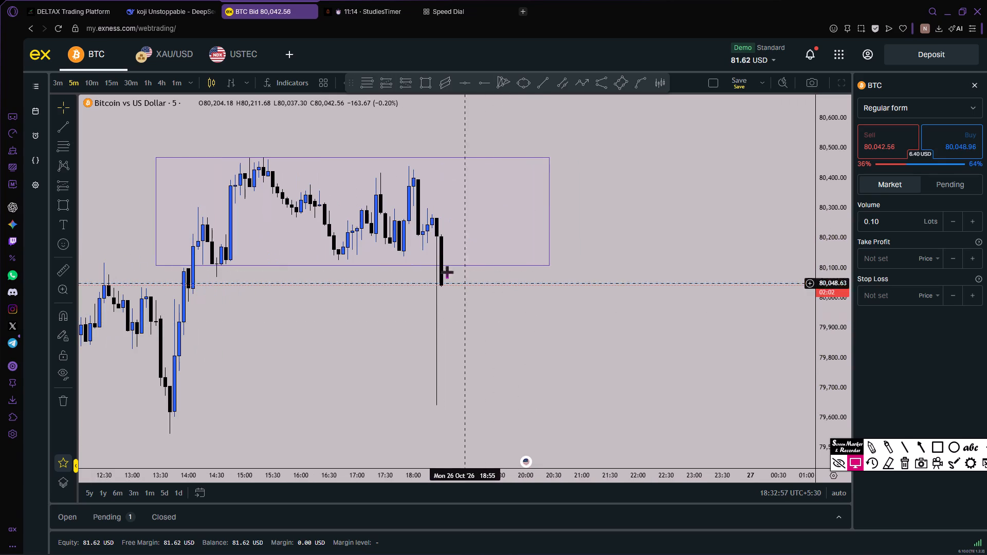
left_click(400, 86)
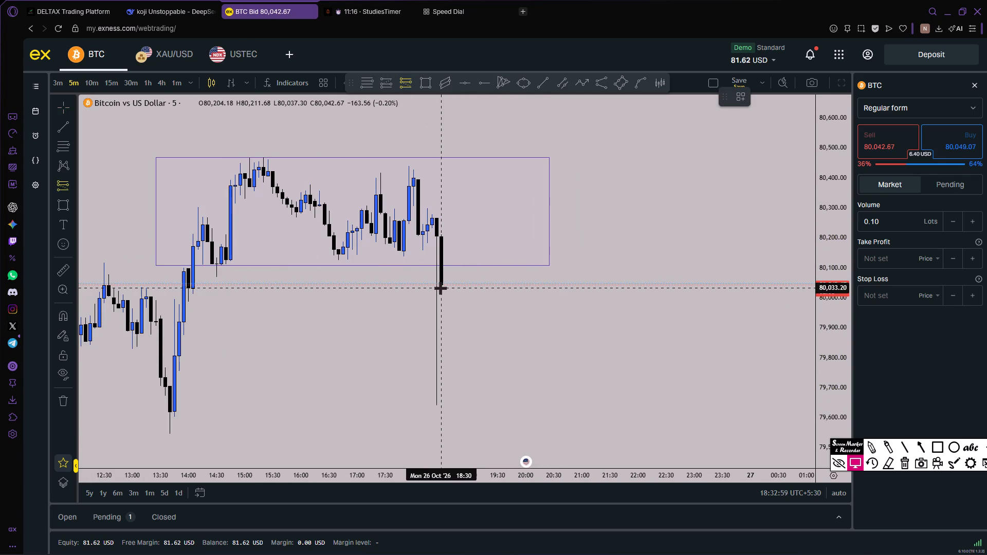
left_click(441, 288)
left_click_drag(442, 344, 447, 393)
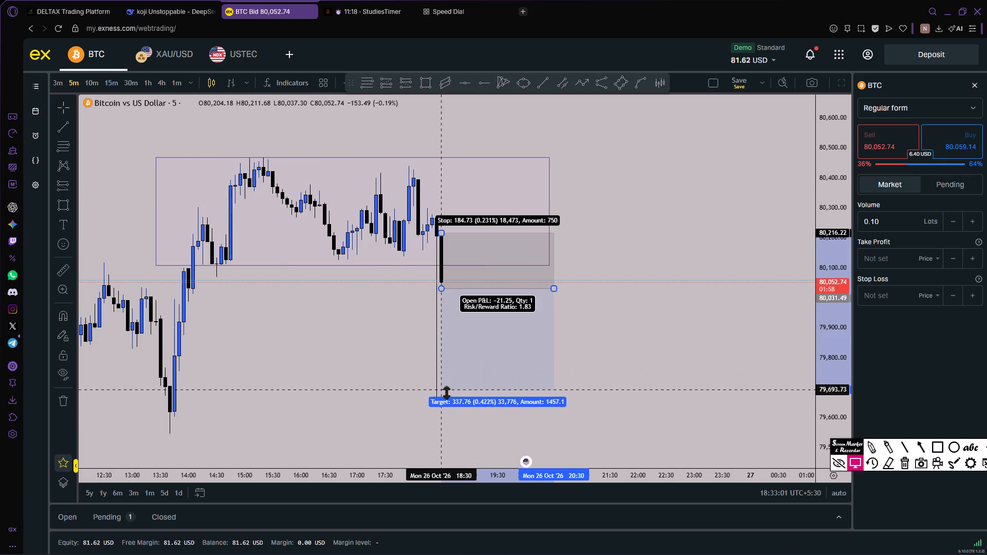
left_click_drag(447, 393, 459, 385)
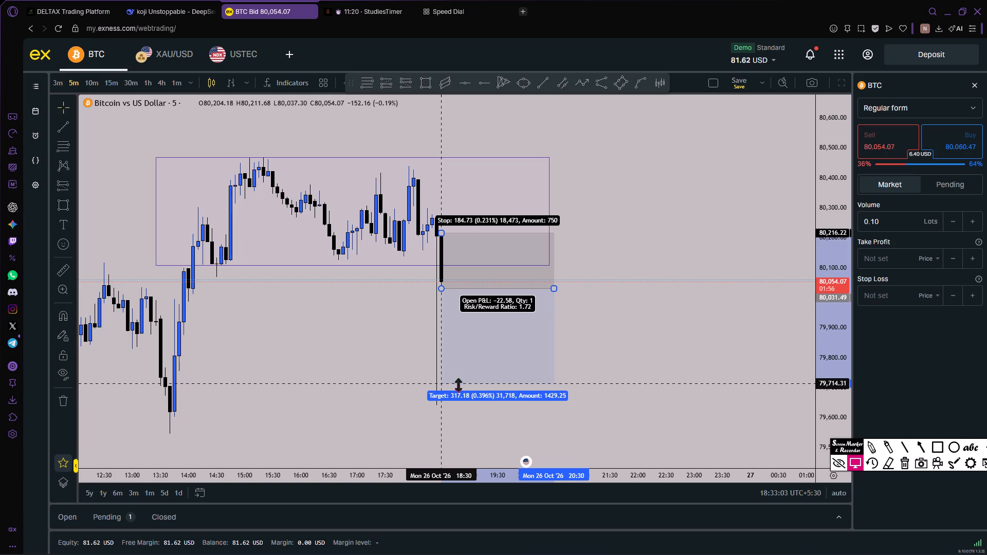
left_click_drag(459, 385, 459, 386)
left_click_drag(443, 231, 456, 257)
left_click_drag(645, 281, 613, 280)
left_click_drag(608, 328, 625, 324)
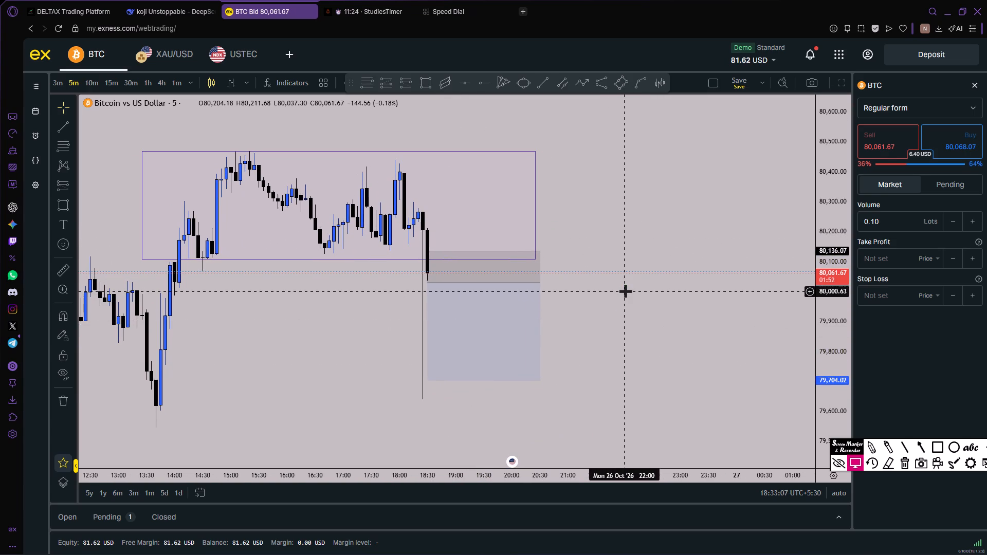
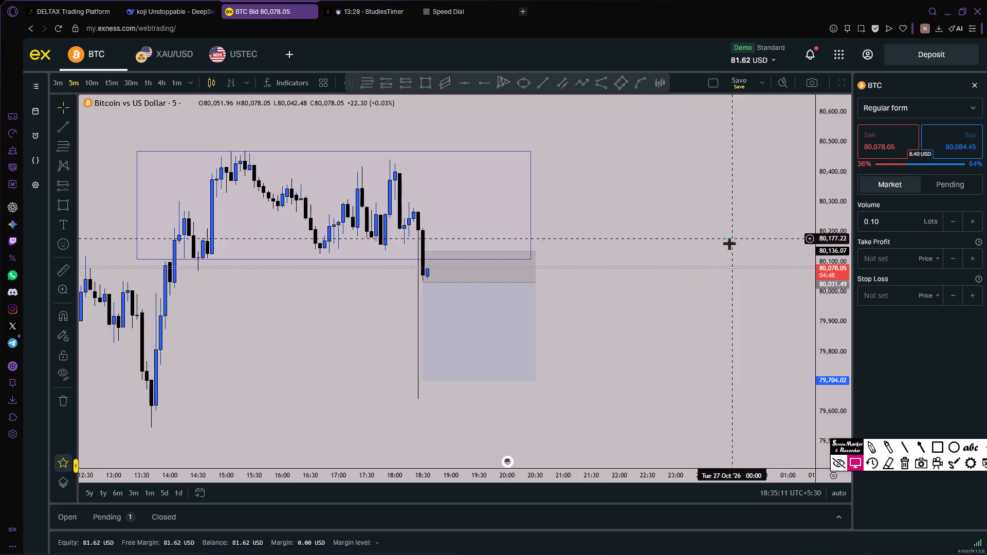
Open a market sell position of 0.10 lots on BTC.
left_click(885, 134)
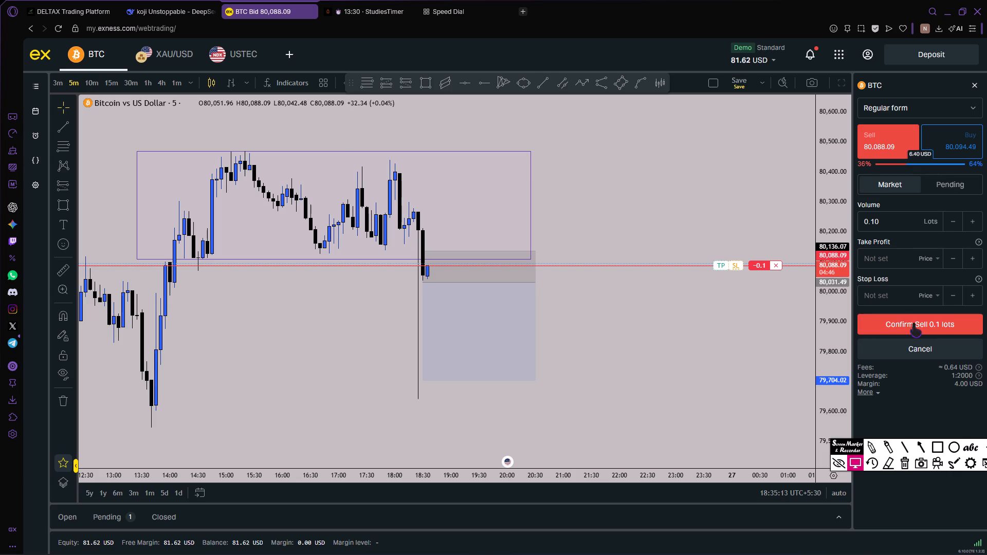
left_click(914, 324)
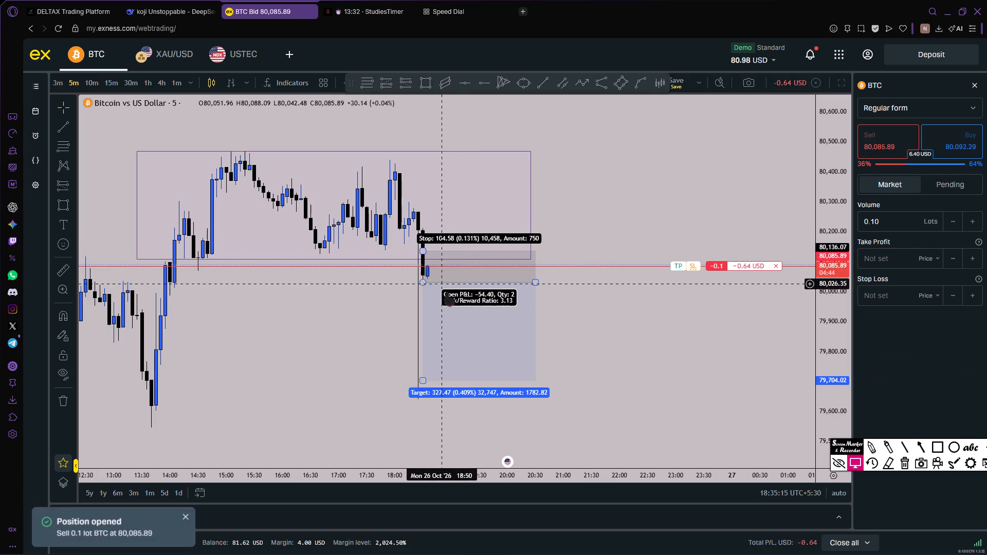
Shift the BTC short position drawing to entry about 80,082.93 and raise its stop to about 80,221.80.
left_click_drag(450, 297, 454, 282)
left_click_drag(427, 235, 438, 225)
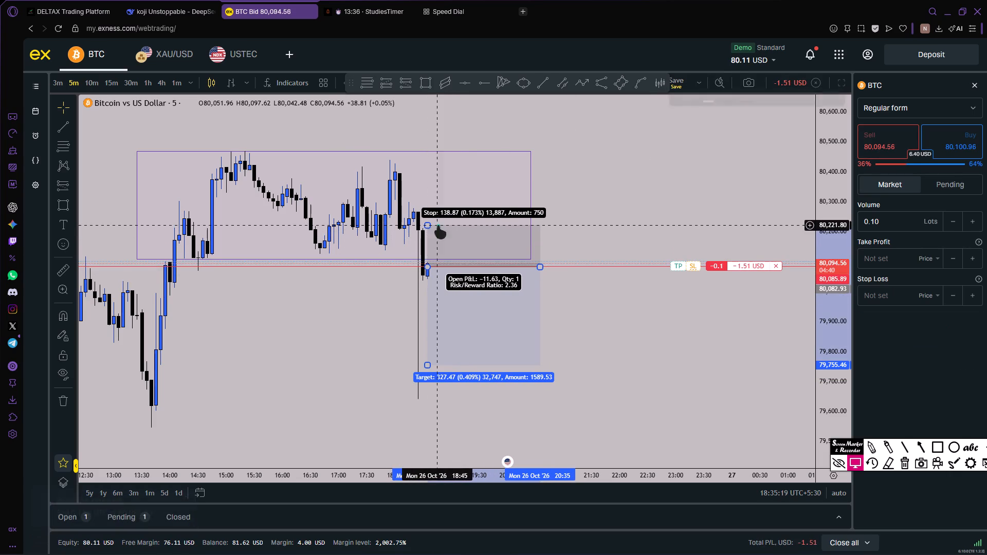
Set the open BTC sell position's stop loss to 80,223.51, at the drawing's stop level.
left_click_drag(692, 264, 696, 224)
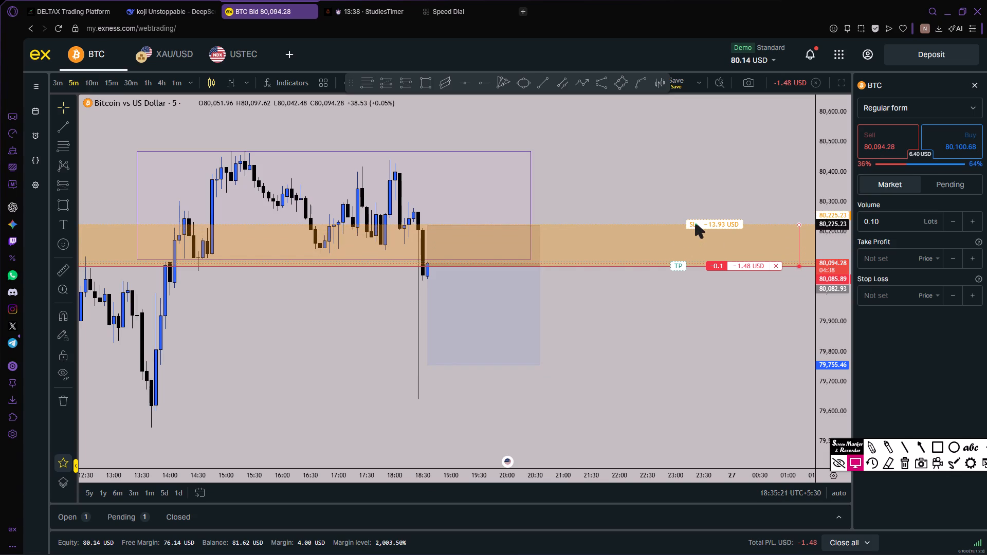
left_click_drag(696, 224, 700, 225)
left_click_drag(678, 373, 678, 366)
left_click(677, 357)
Set the open BTC sell position's take profit to 79,700.59, near the low of the long wick.
left_click_drag(696, 261, 718, 387)
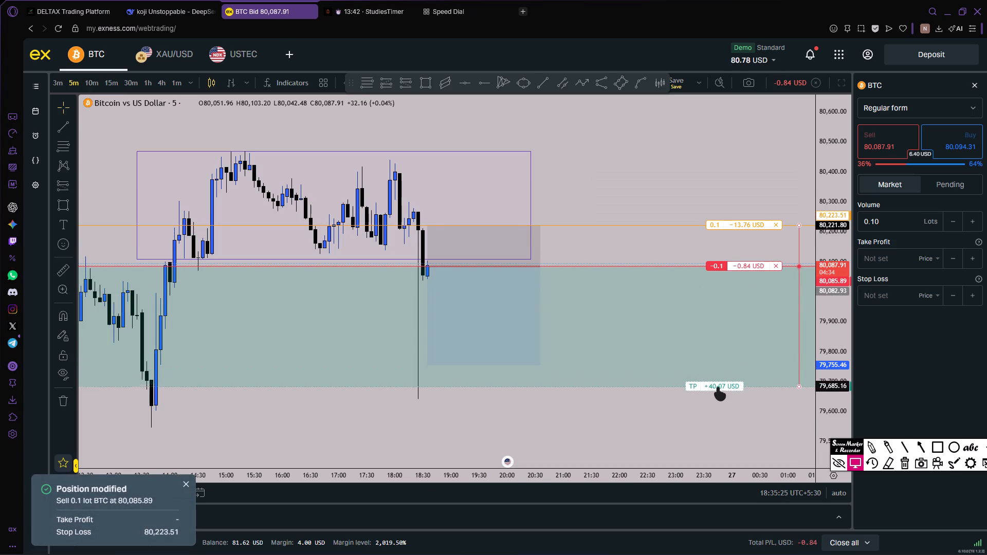
left_click_drag(718, 387, 720, 380)
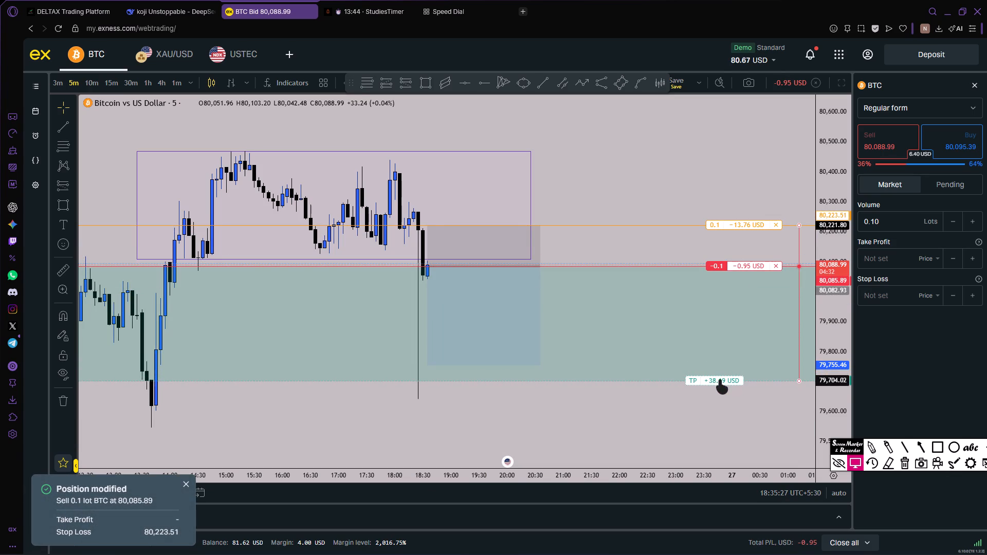
left_click_drag(720, 380, 724, 385)
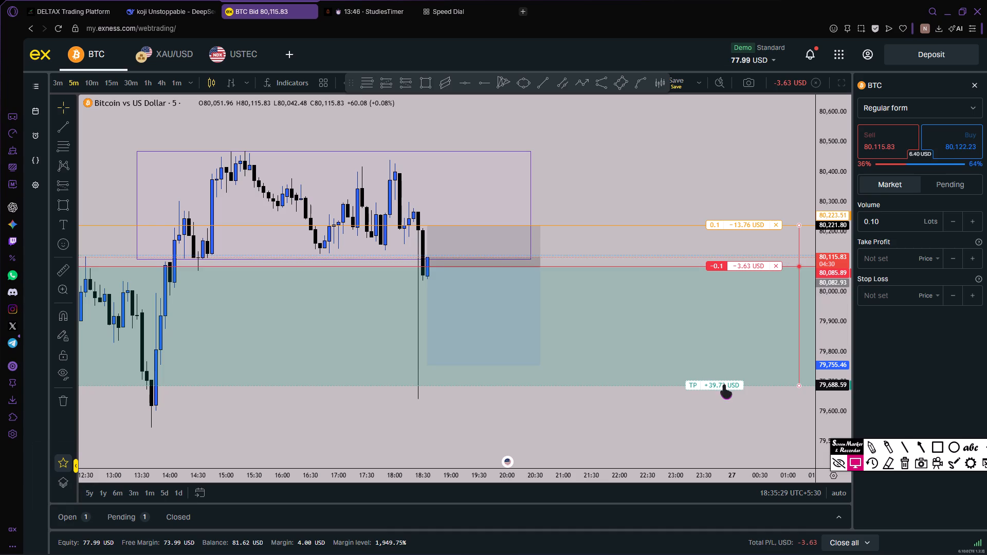
left_click_drag(724, 385, 725, 387)
left_click(684, 364)
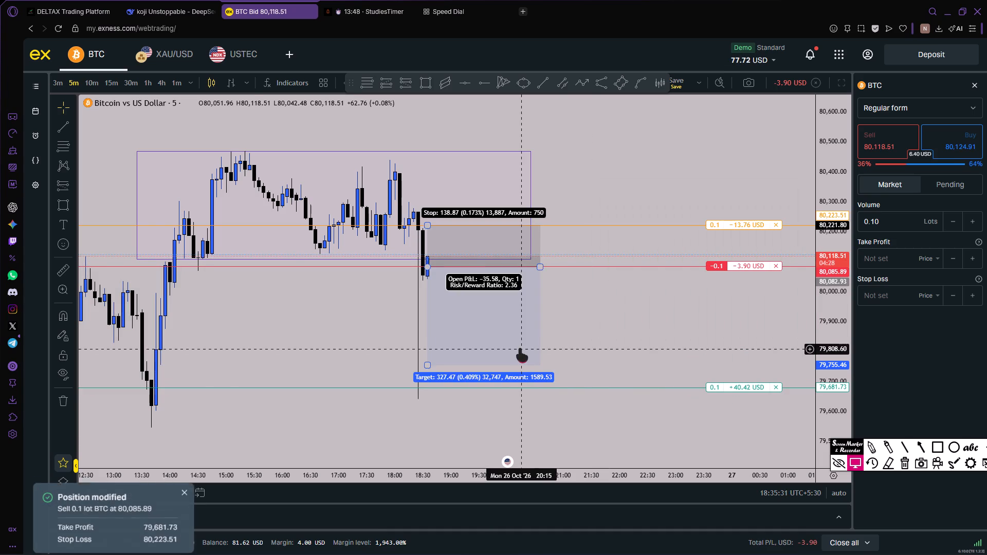
left_click_drag(466, 386, 479, 381)
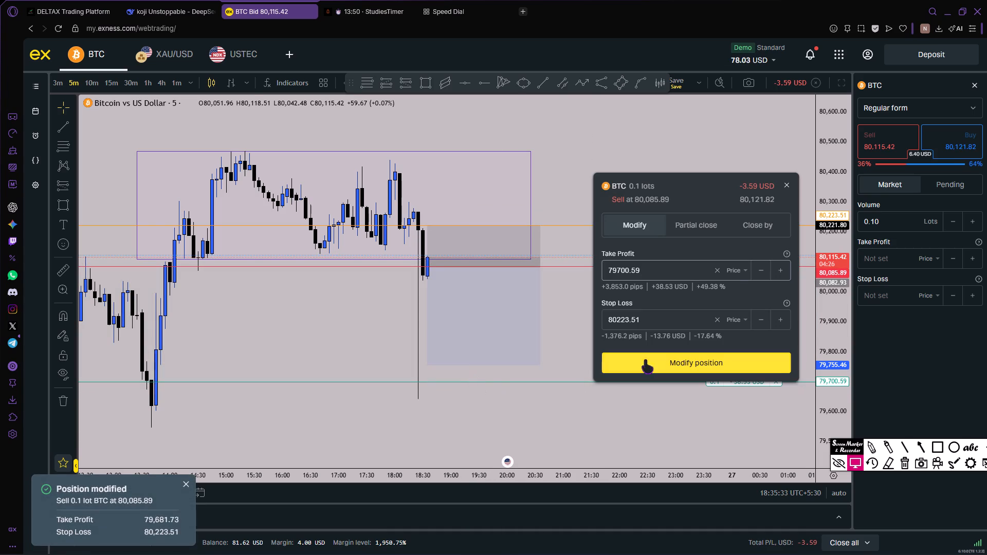
left_click(646, 360)
Extend the BTC short position drawing's target down to about 79,697.16.
left_click_drag(428, 365, 429, 381)
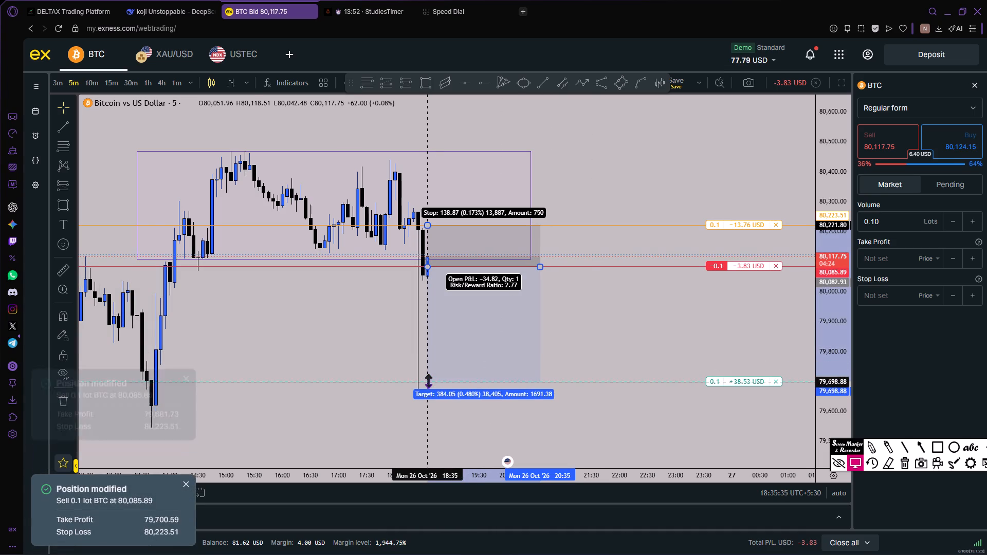
left_click_drag(429, 381, 429, 382)
left_click_drag(269, 323, 253, 324)
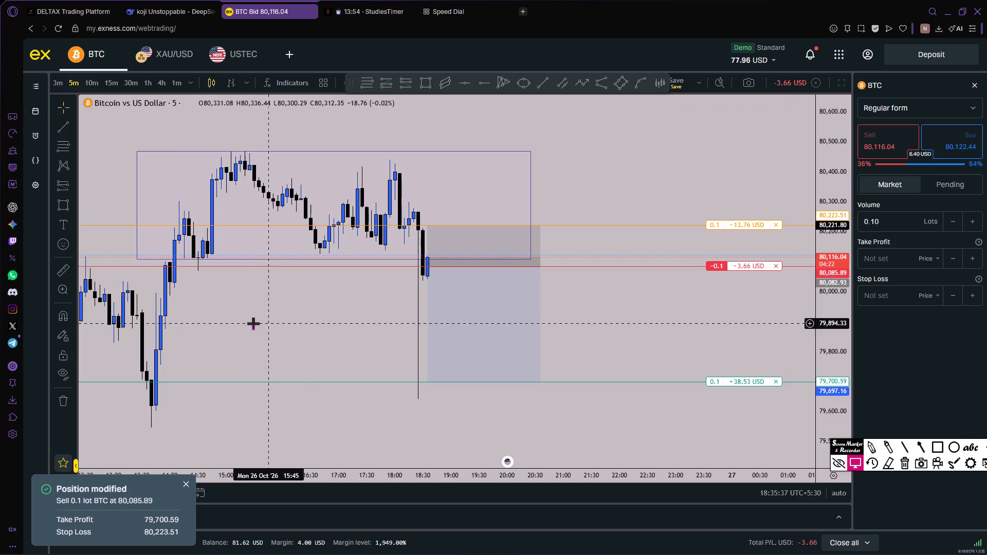
left_click_drag(253, 324, 262, 324)
Show the BTC chart in 3-minute candles and shorten the short position drawing so it ends at about 19:35.
left_click(50, 81)
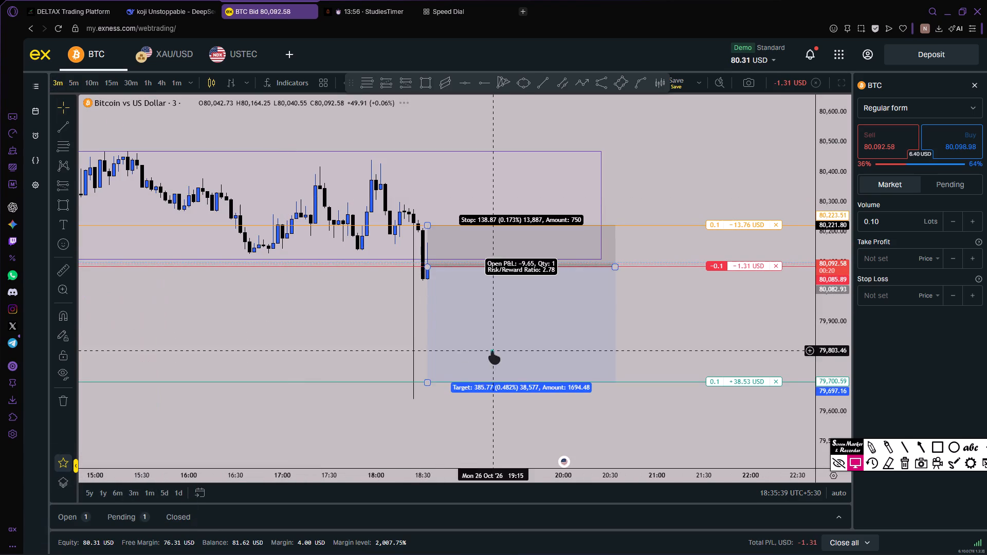
scroll(822, 367, "up", 4)
scroll(723, 324, "down", 1)
left_click_drag(730, 314, 639, 279)
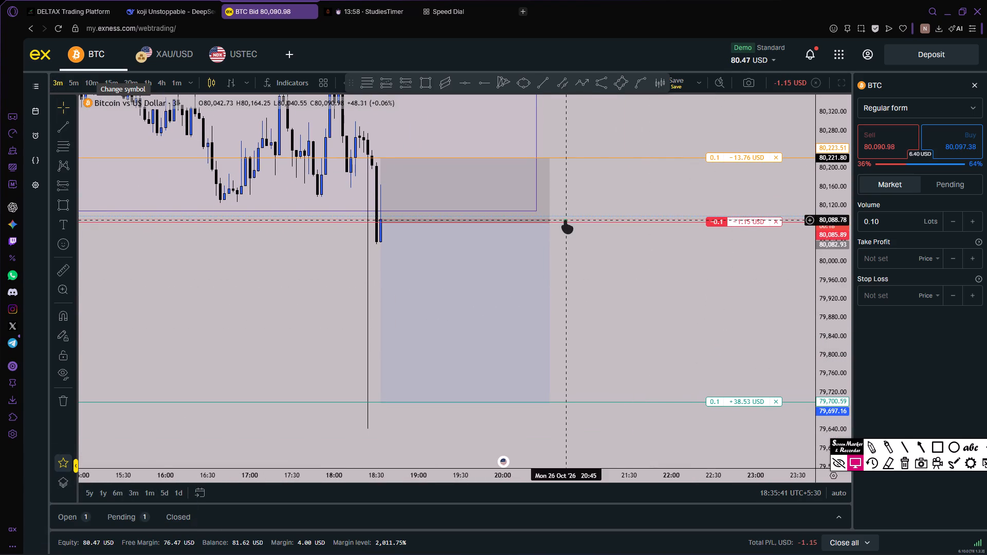
left_click_drag(549, 221, 468, 228)
left_click_drag(563, 297, 604, 275)
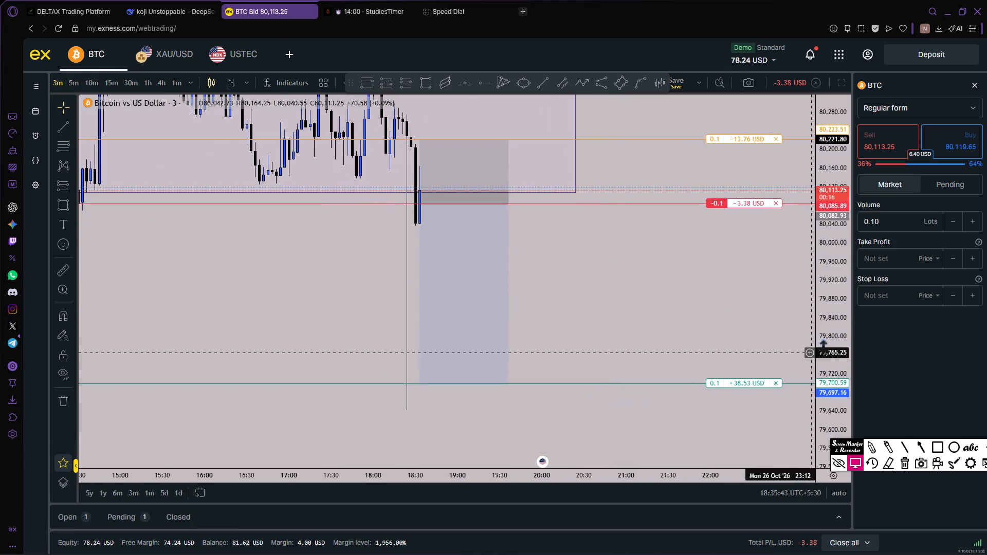
scroll(829, 337, "down", 3)
Delete the thin horizontal rectangle around 4,011 beneath the recent candles on the XAU/USD chart.
left_click(163, 53)
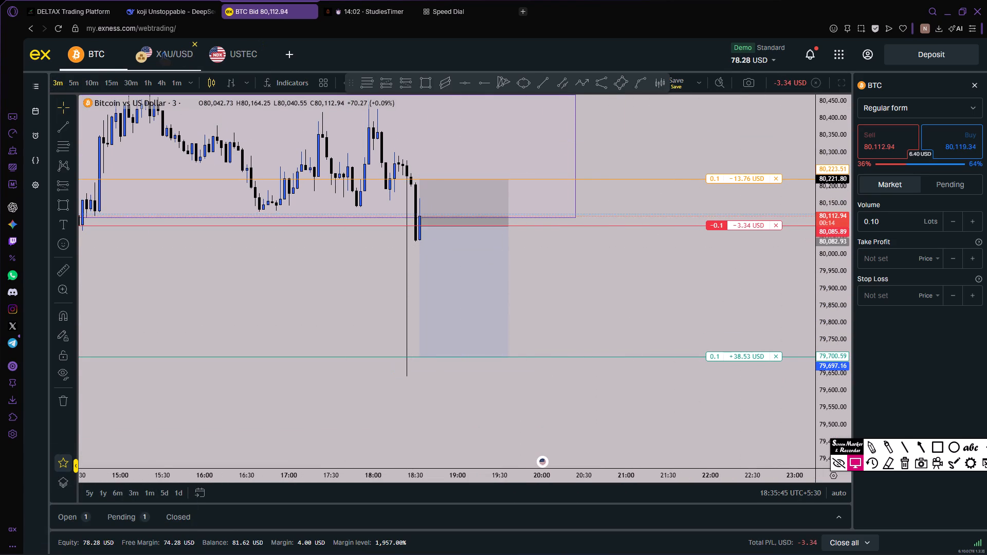
left_click_drag(669, 338, 372, 312)
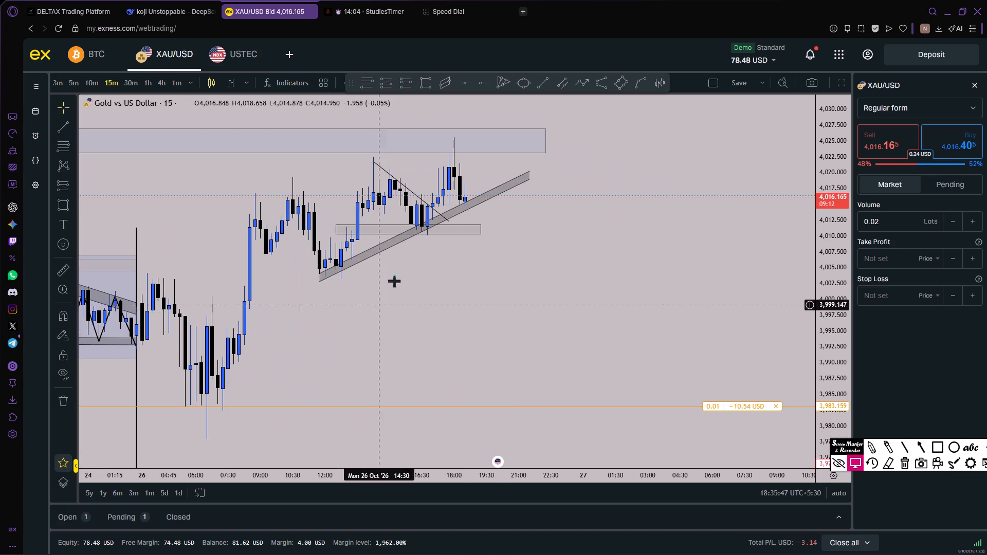
left_click_drag(552, 210, 556, 218)
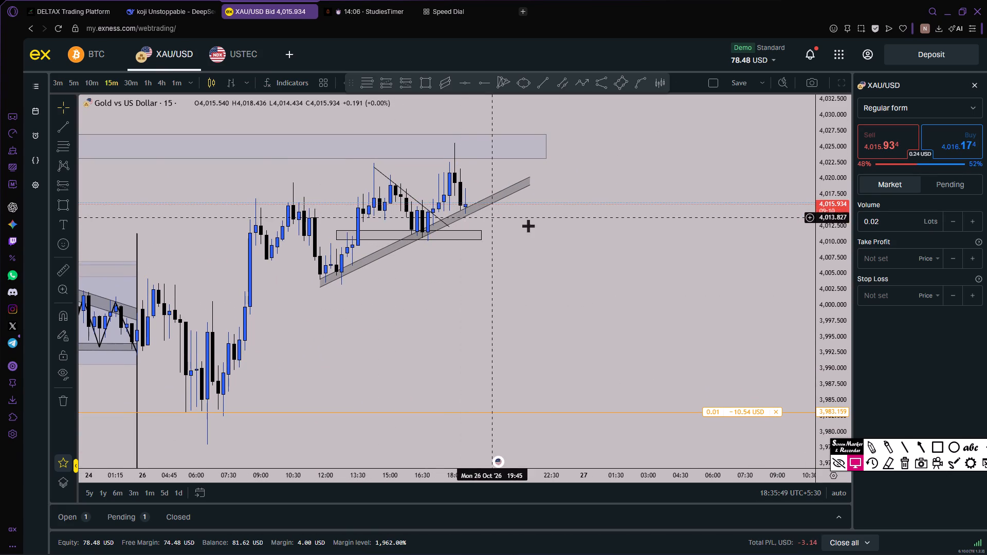
left_click_drag(563, 231, 549, 239)
scroll(549, 239, "down", 1)
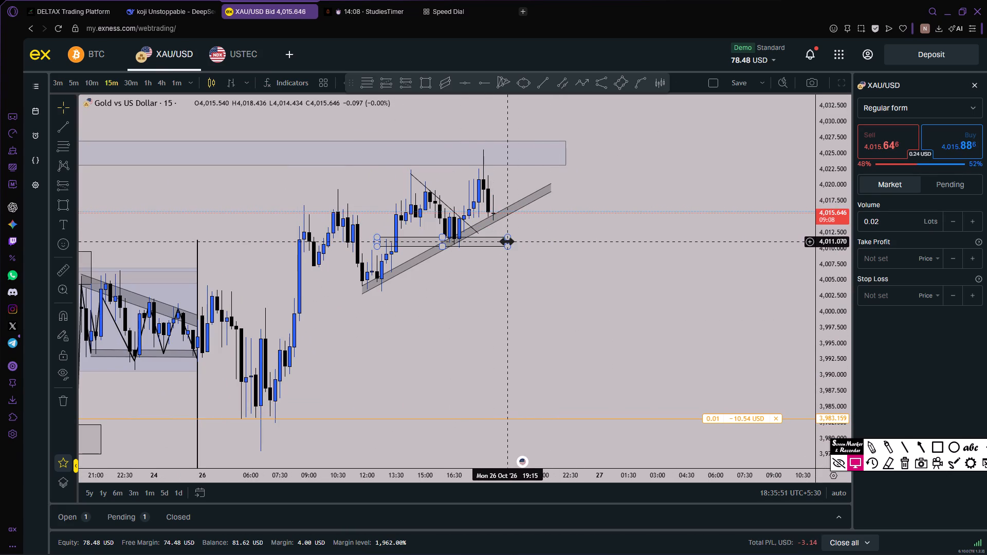
left_click_drag(507, 242, 646, 261)
left_click_drag(628, 235, 625, 263)
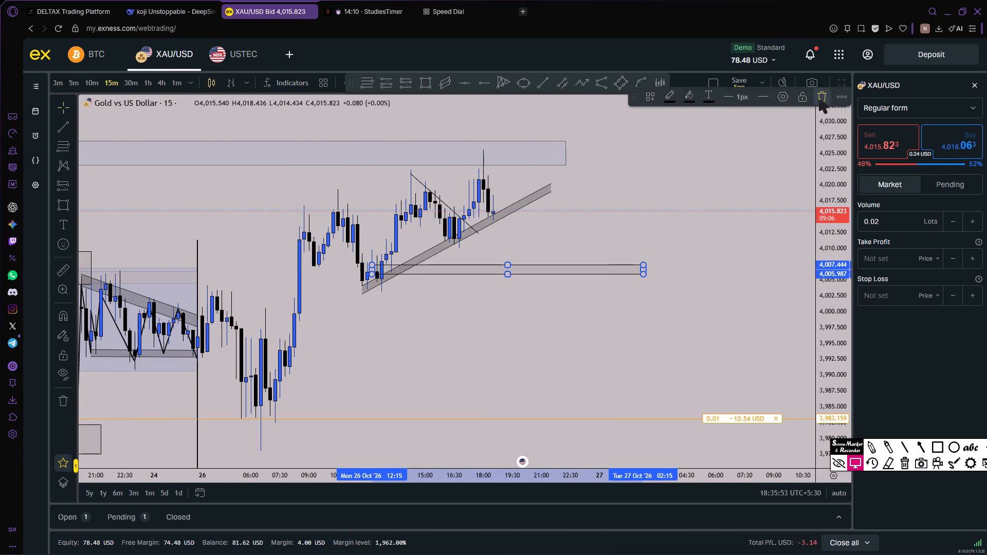
left_click(818, 99)
Draw a horizontal trend line on XAU/USD at about 4,011.637 from 13:30 to 22:45.
left_click_drag(664, 199, 654, 242)
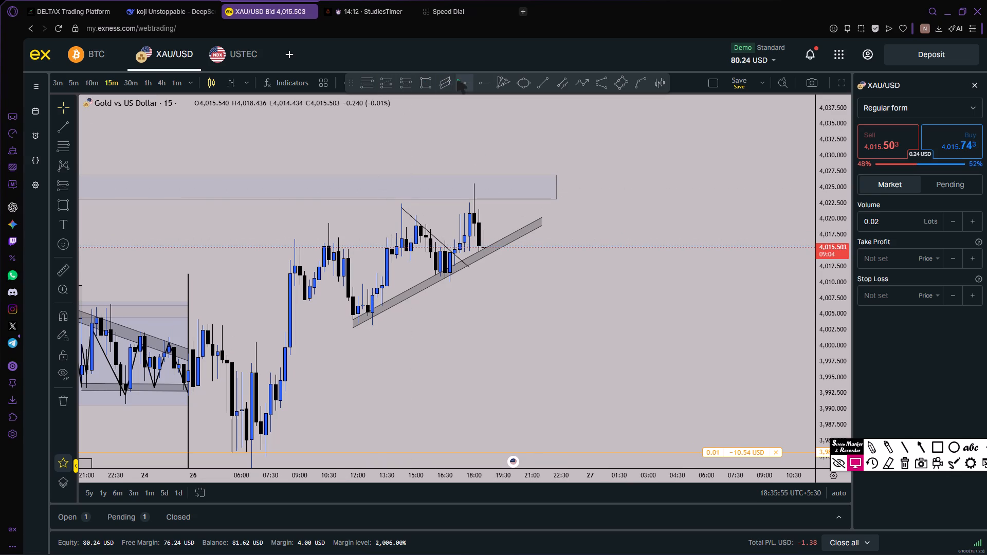
left_click(533, 79)
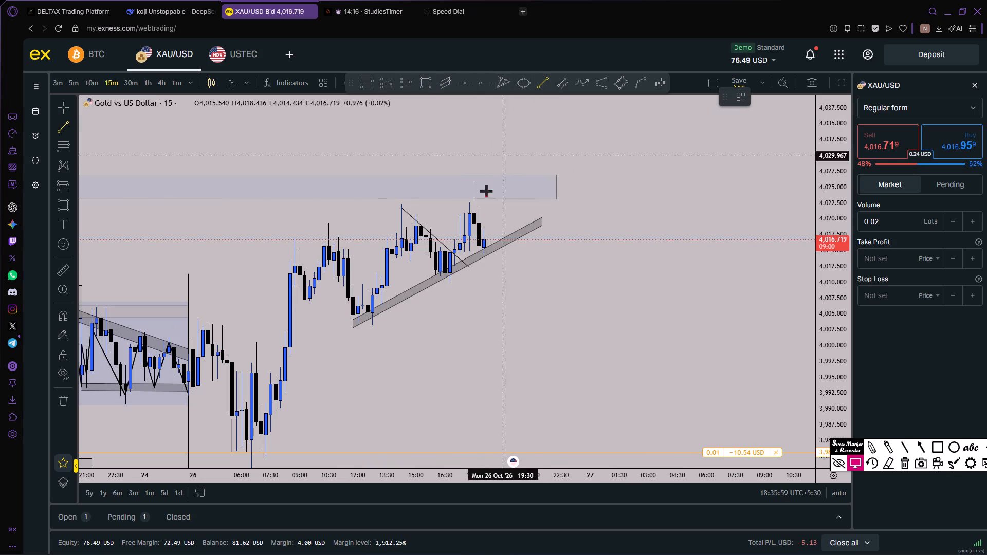
left_click(388, 272)
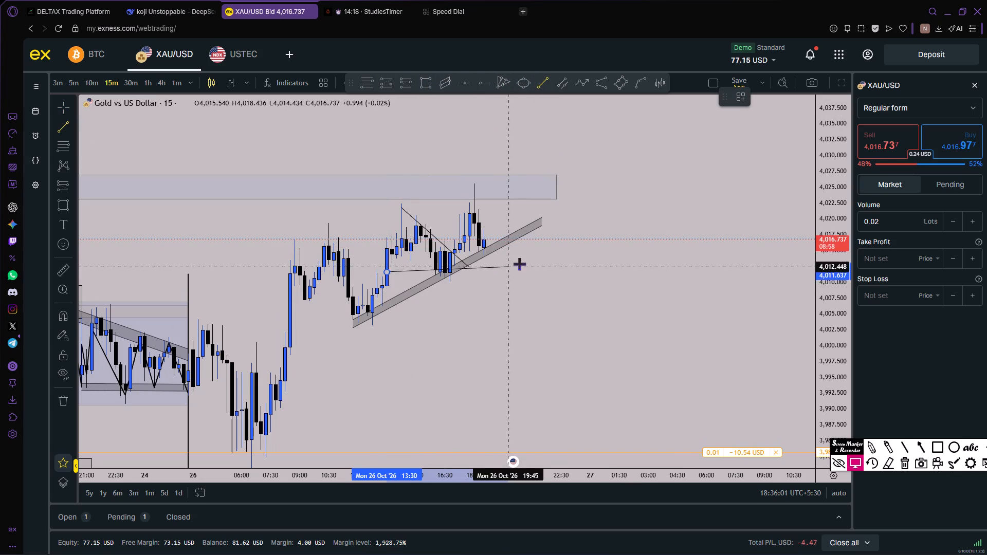
left_click(565, 272)
Place a XAU/USD sell stop order for 0.01 lots at 4,011.151 with stop loss 4,017.152 and take profit 3,988.685.
left_click_drag(575, 243, 587, 253)
left_click_drag(559, 318, 553, 292)
left_click(807, 262)
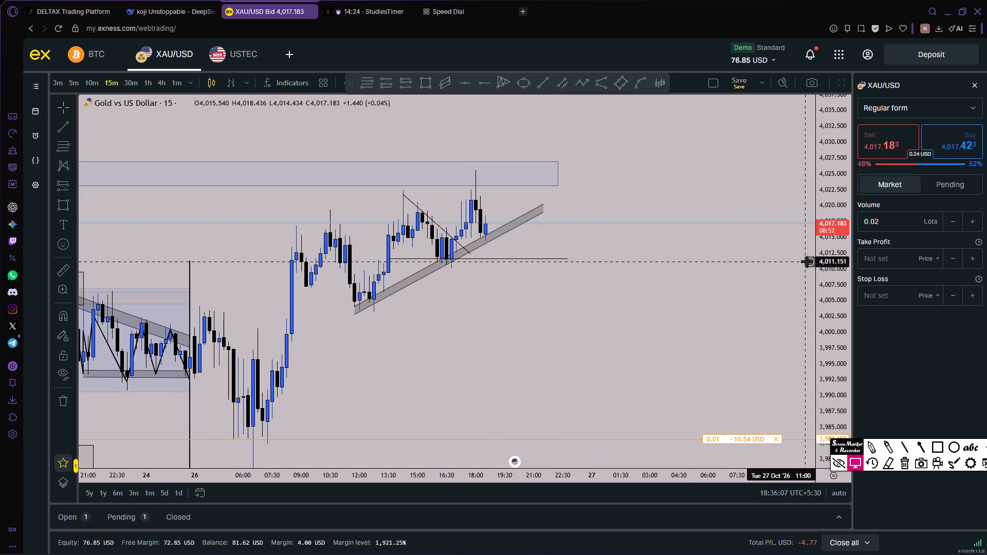
left_click(762, 260)
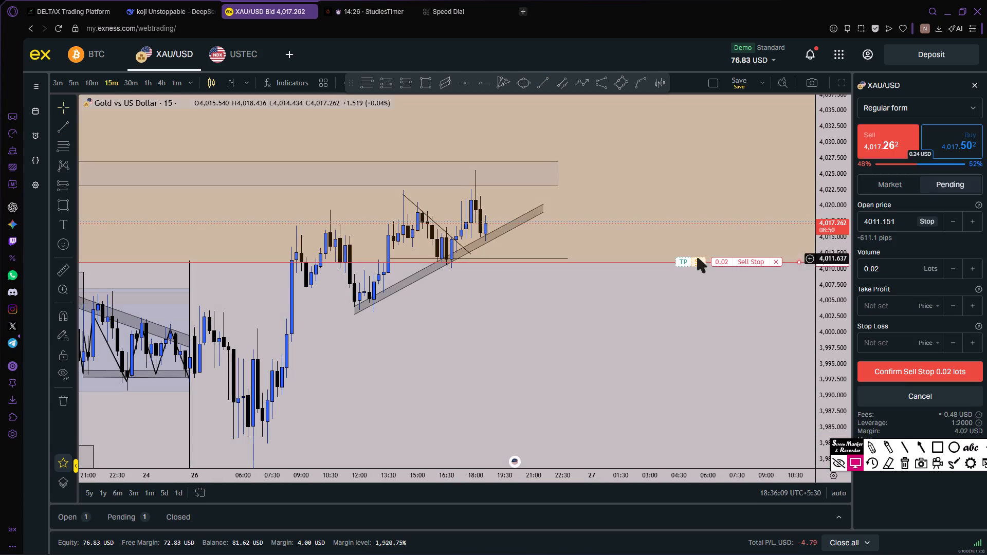
left_click_drag(698, 258, 704, 224)
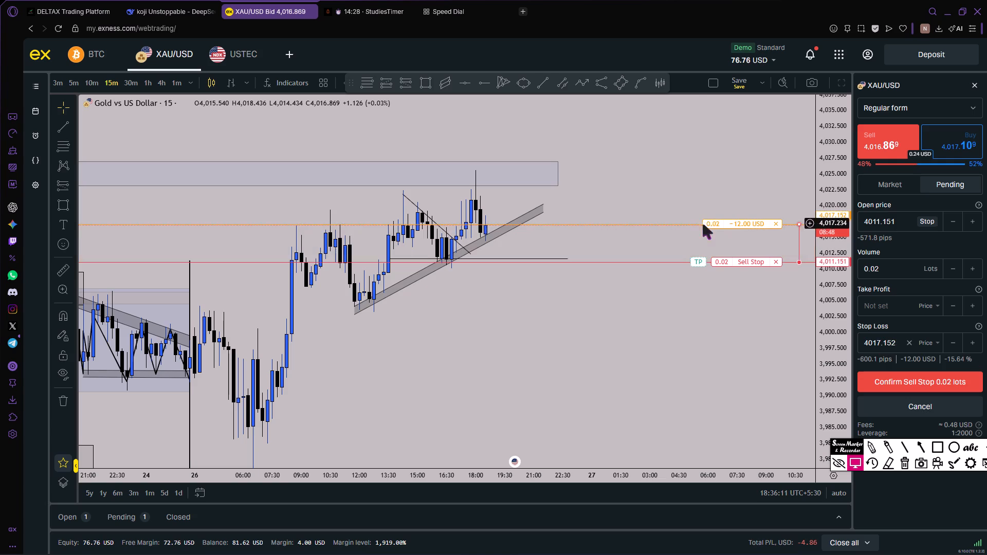
left_click_drag(697, 338, 687, 271)
left_click_drag(696, 210, 680, 355)
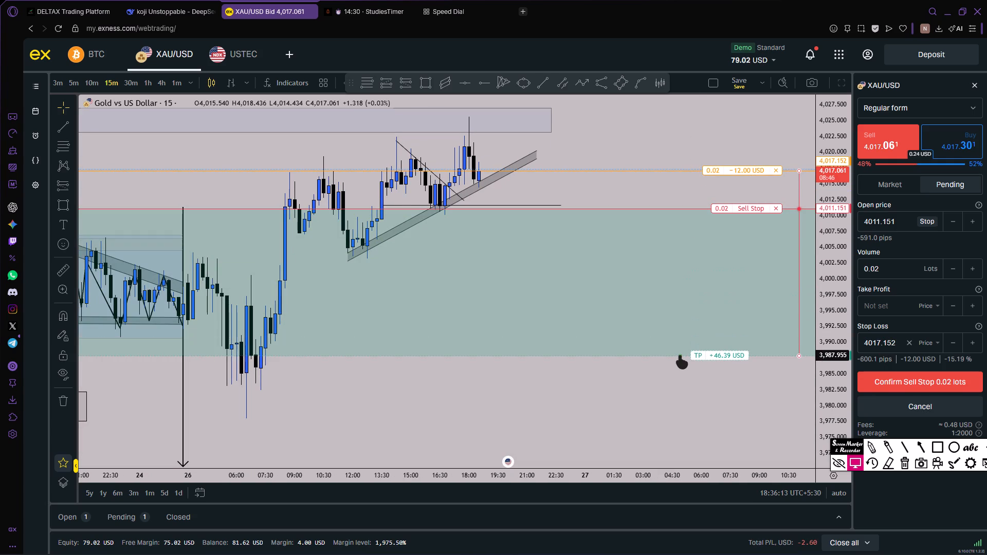
left_click_drag(680, 355, 681, 350)
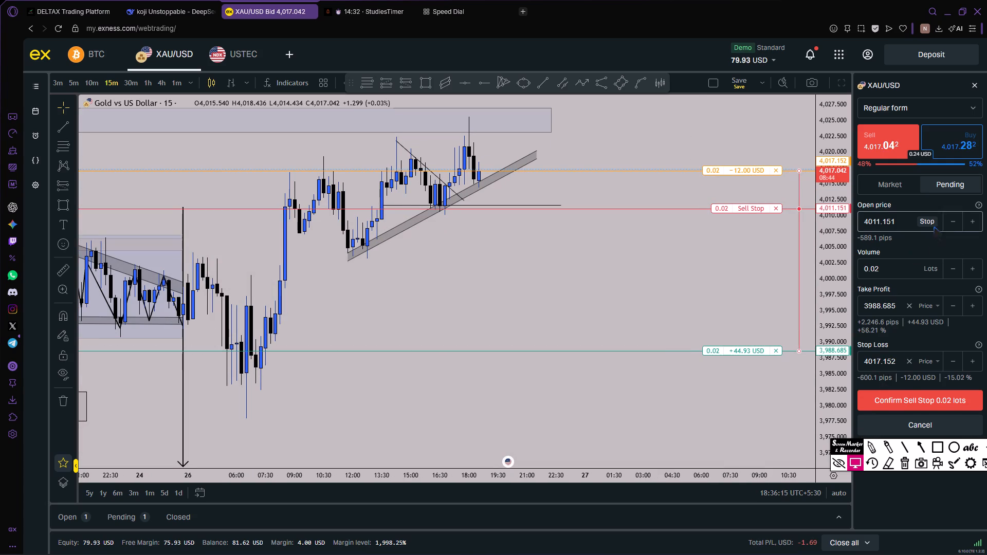
left_click(951, 271)
left_click(880, 391)
left_click_drag(742, 269, 714, 314)
Examine USTEC price action around the GAPISH zone on the 1-minute and 5-minute charts.
left_click(246, 65)
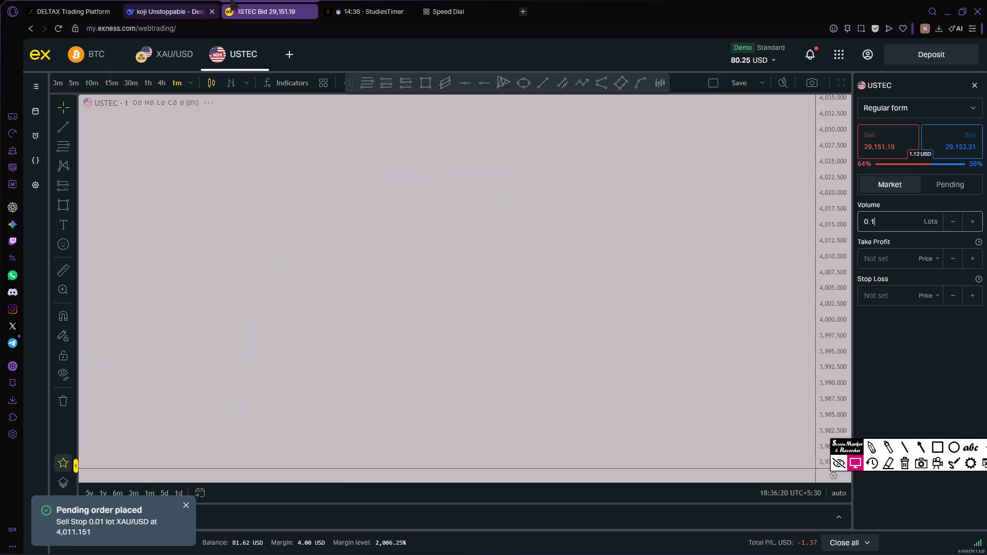
left_click_drag(827, 191, 806, 309)
left_click_drag(783, 239, 530, 229)
left_click_drag(659, 253, 611, 265)
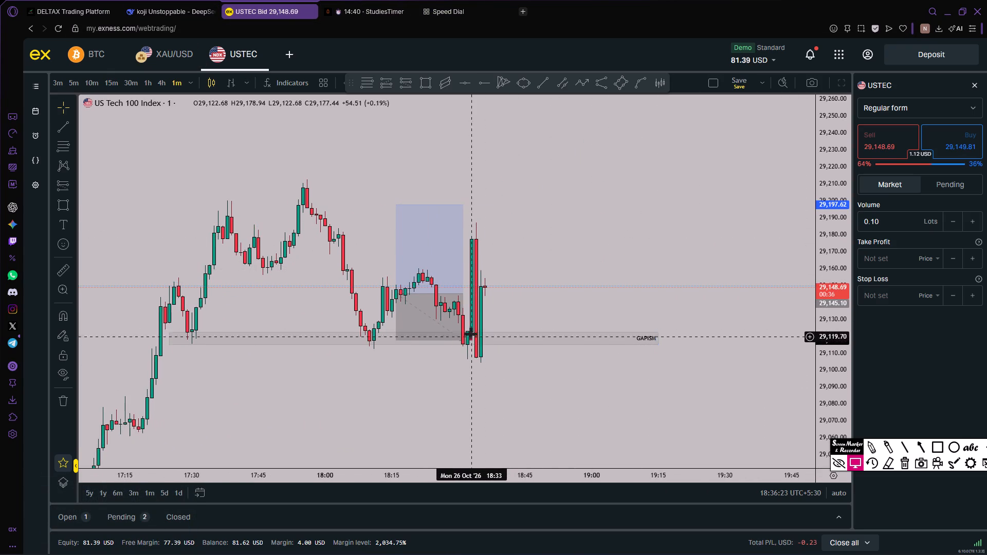
left_click(470, 332)
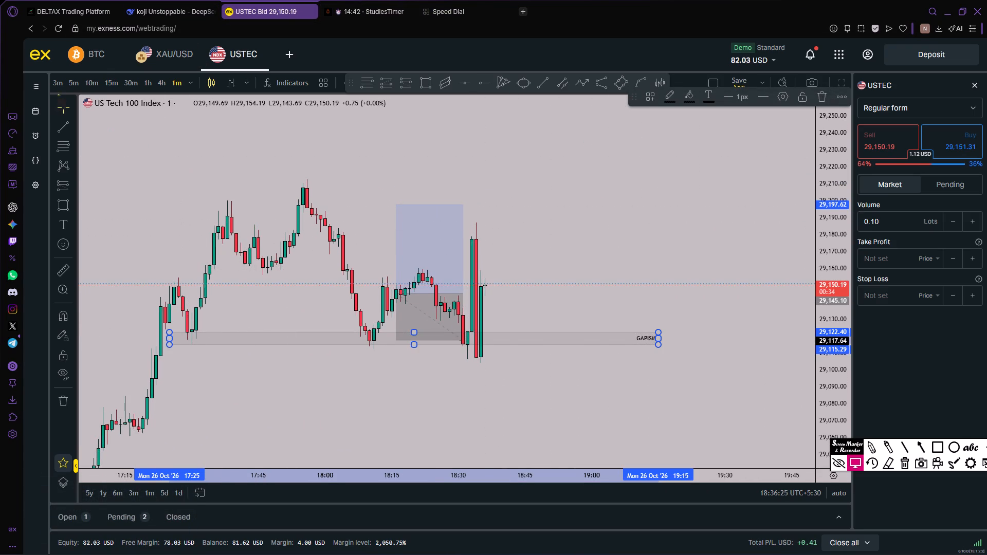
left_click(64, 86)
left_click(69, 86)
scroll(400, 217, "up", 1)
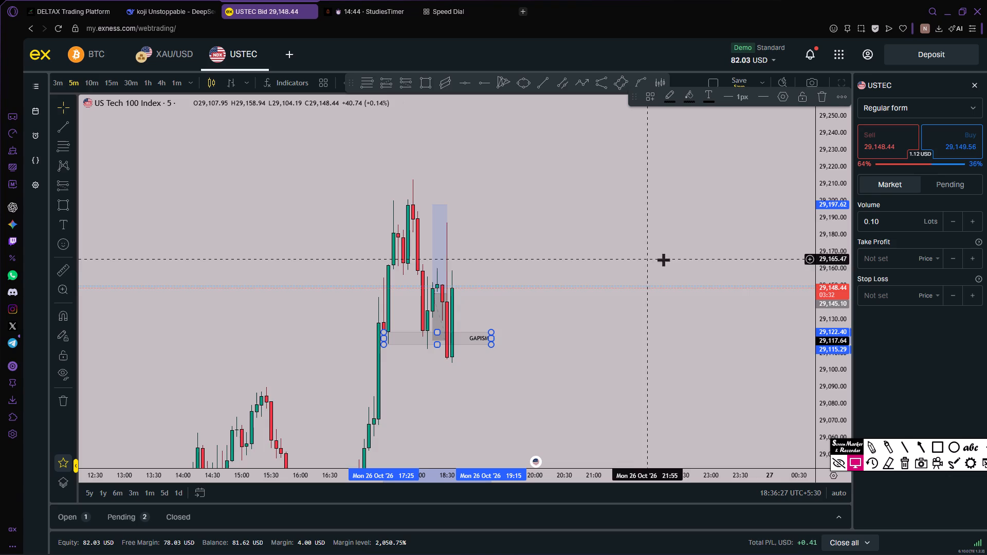
left_click_drag(836, 224, 821, 302)
scroll(620, 215, "up", 1)
left_click(620, 215)
left_click_drag(542, 226, 647, 221)
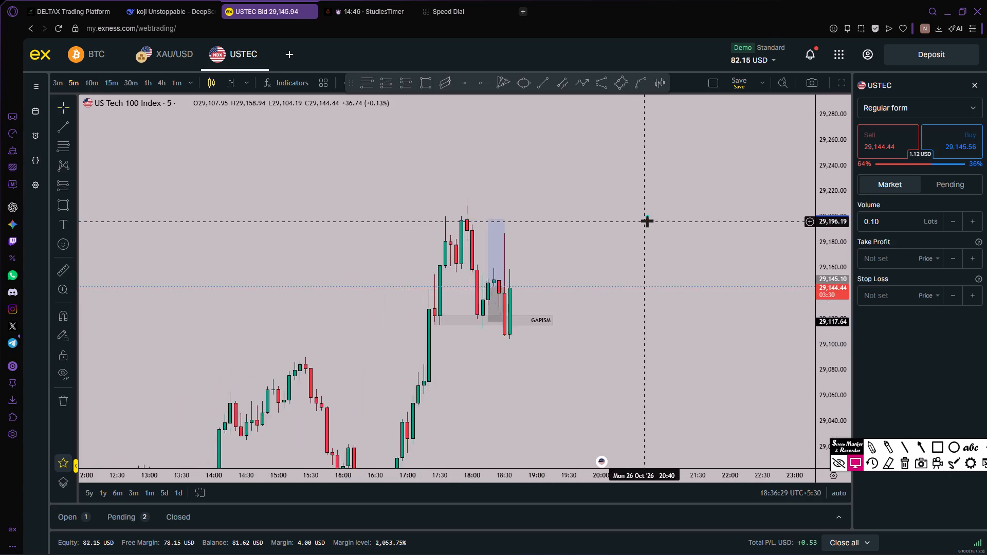
scroll(647, 221, "up", 1)
scroll(849, 276, "down", 4)
scroll(593, 264, "up", 1)
left_click_drag(519, 263, 551, 298)
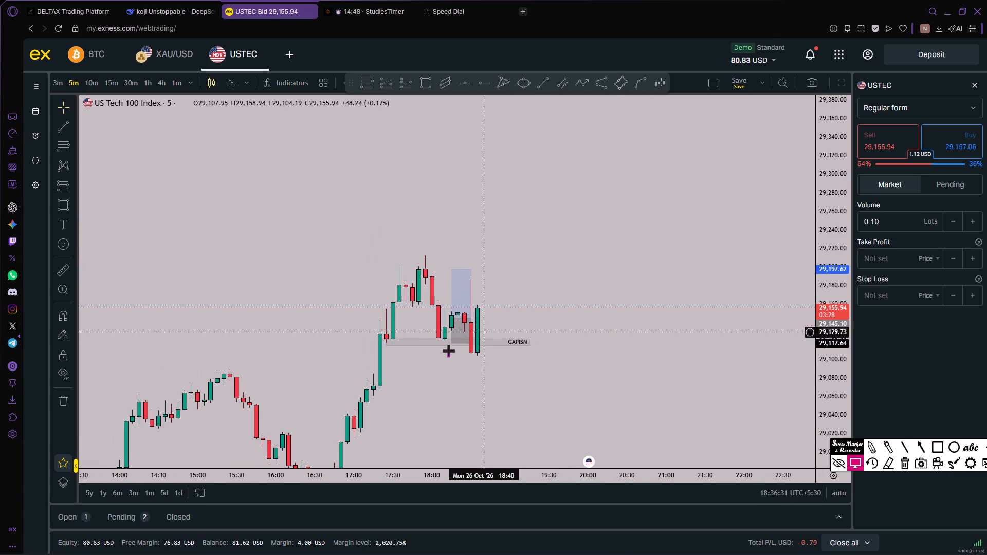
scroll(837, 338, "up", 3)
scroll(668, 276, "up", 2)
left_click_drag(586, 268, 609, 244)
scroll(697, 313, "down", 1)
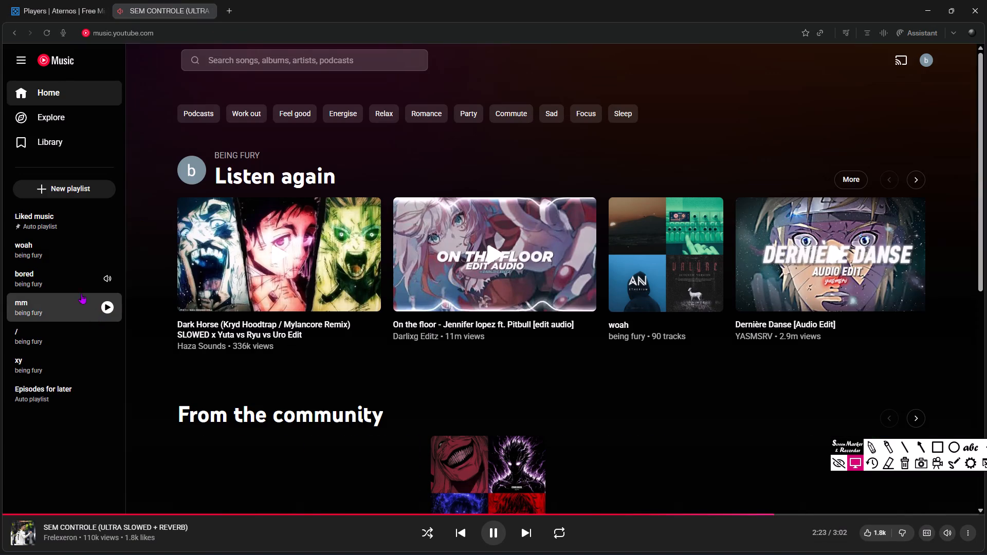
left_click(52, 230)
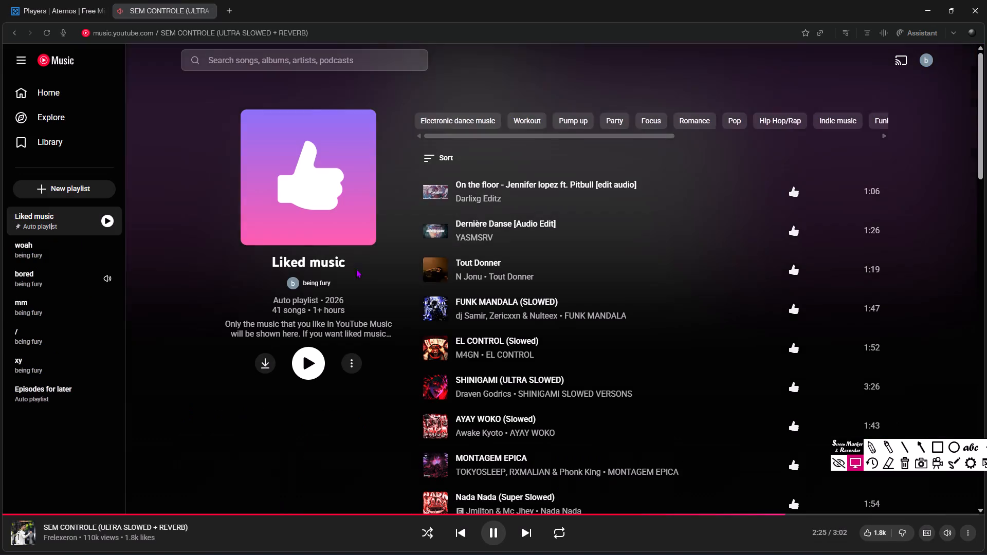
left_click(296, 361)
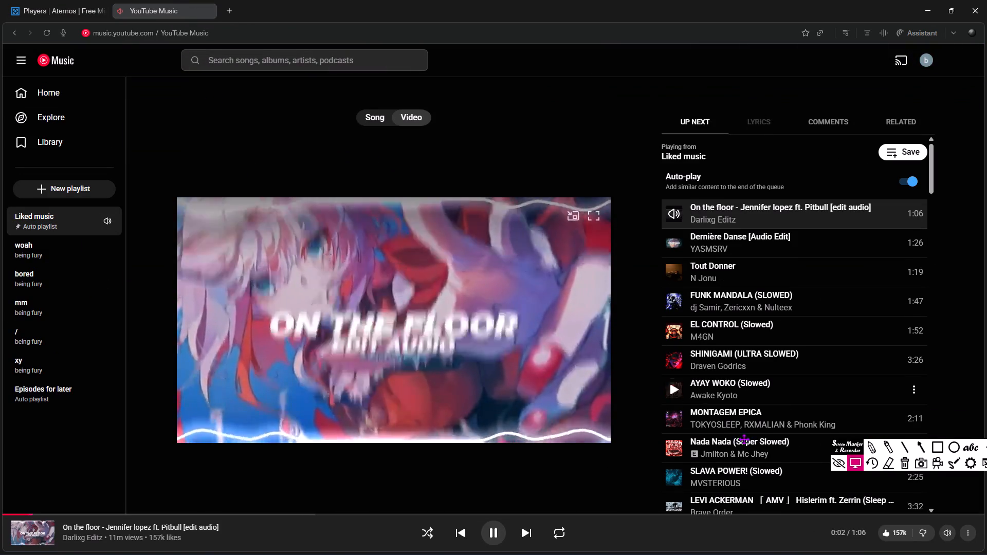
Move the Screen Marker toolbar down so it sits at the music player bar.
left_click_drag(847, 446, 744, 493)
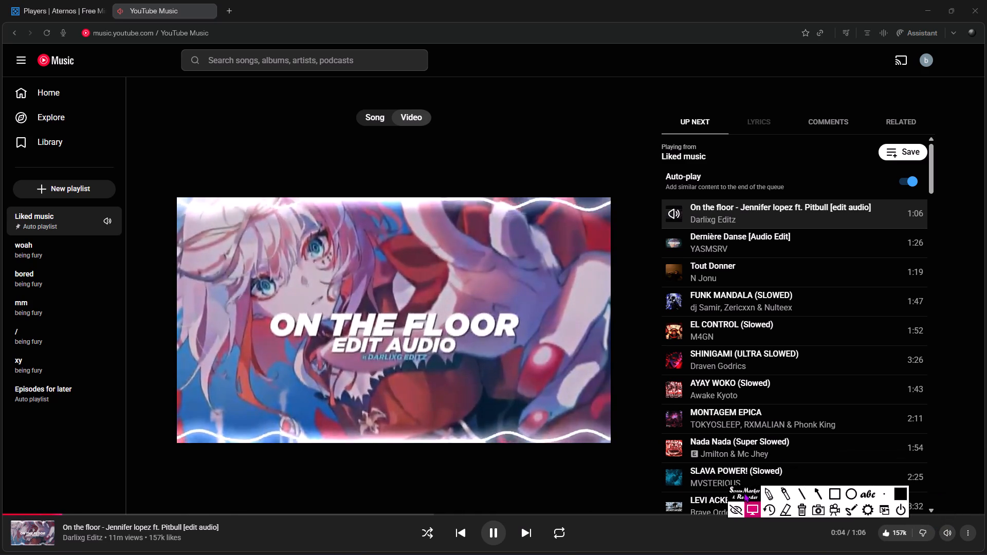
left_click_drag(744, 493, 690, 515)
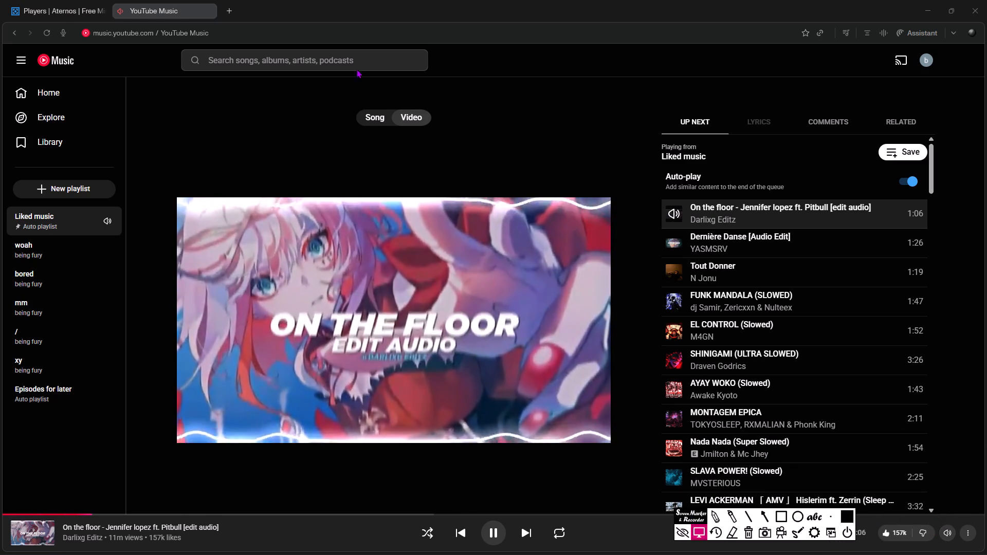
Switch back to the Exness terminal in Opera and examine XAU/USD and BTC price action.
left_click(45, 0)
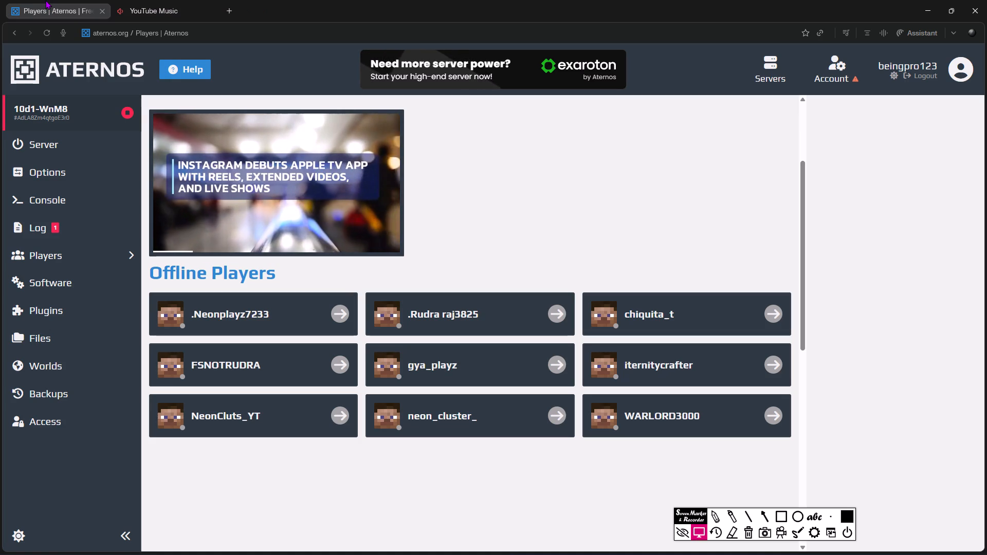
key("alt+Tab")
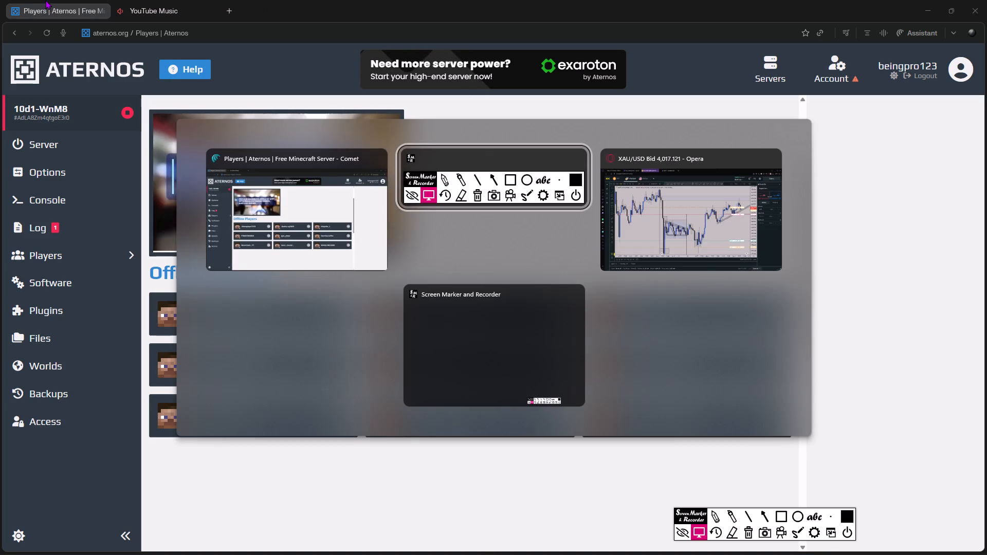
key("alt+Tab")
key("alt+Tab")
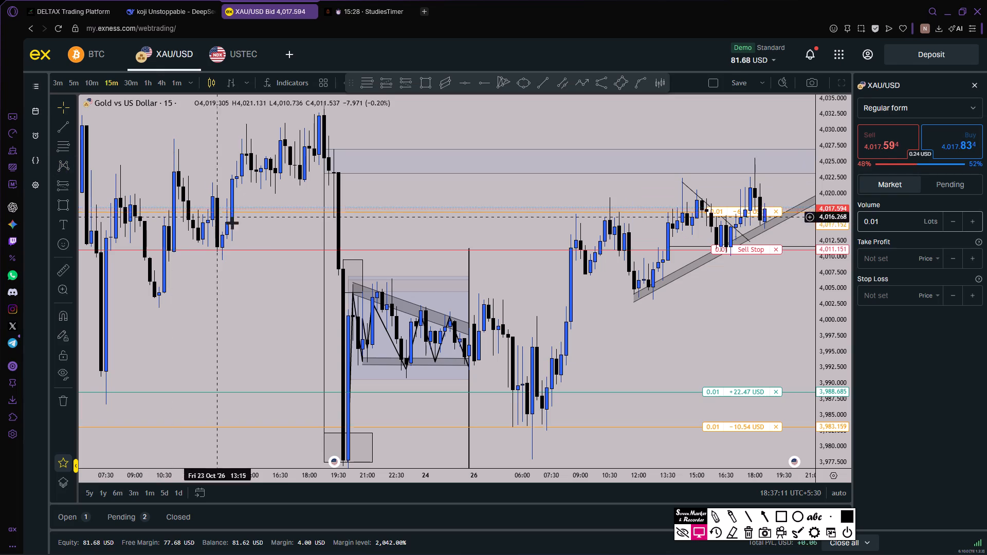
left_click_drag(493, 219, 137, 145)
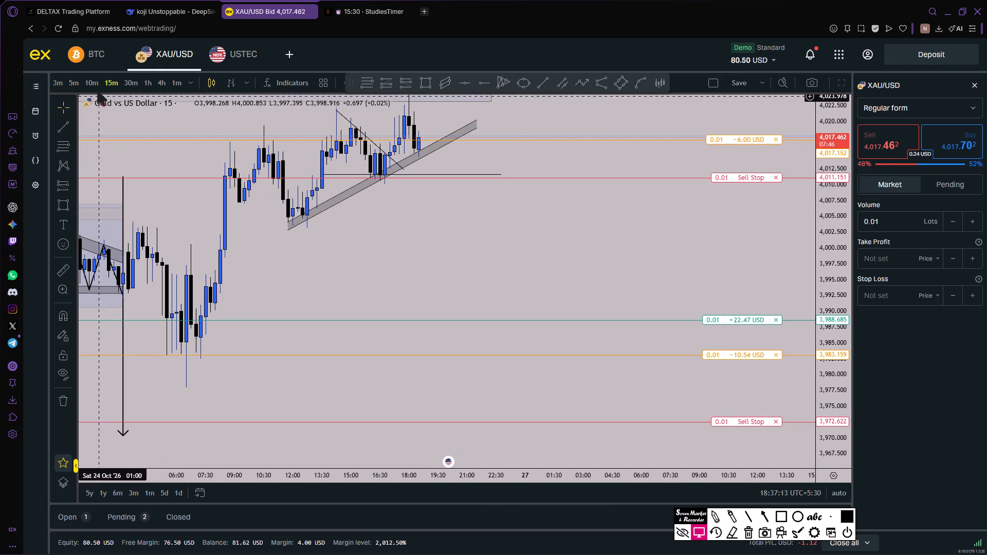
left_click(104, 48)
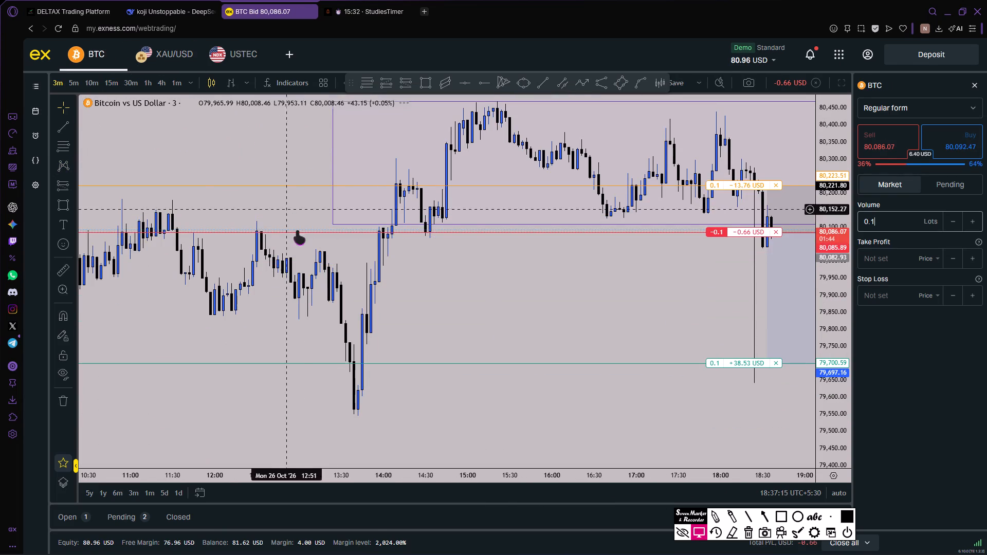
left_click_drag(381, 311, 70, 315)
Open a USTEC market sell position with a volume of 0.07 lots.
left_click(245, 55)
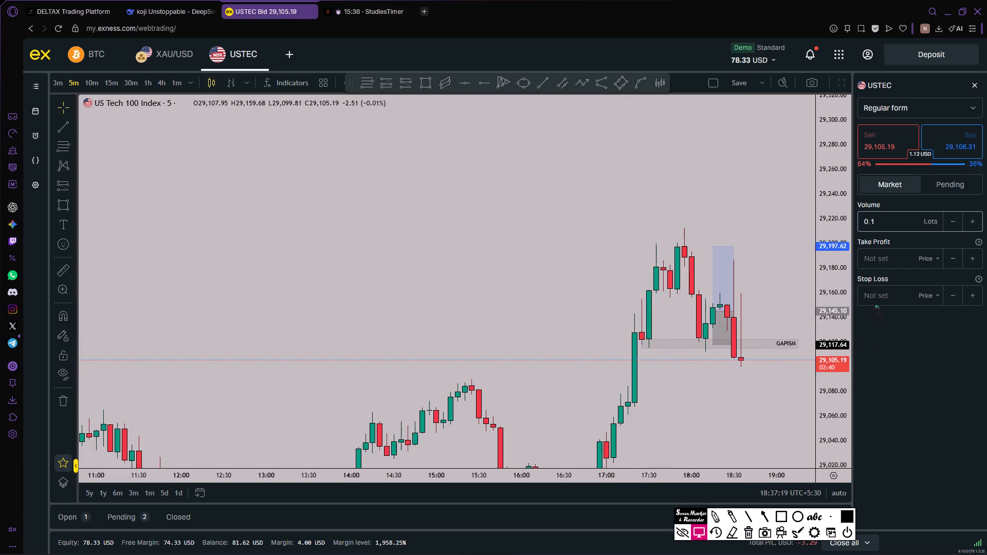
left_click(869, 148)
left_click_drag(838, 325, 823, 289)
left_click_drag(776, 285, 614, 220)
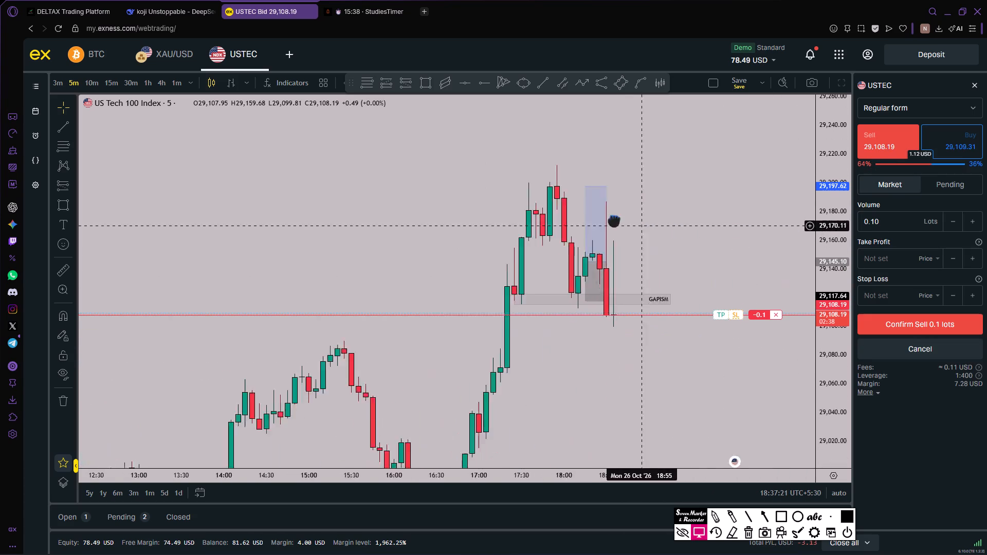
left_click_drag(614, 220, 563, 212)
triple_click(956, 228)
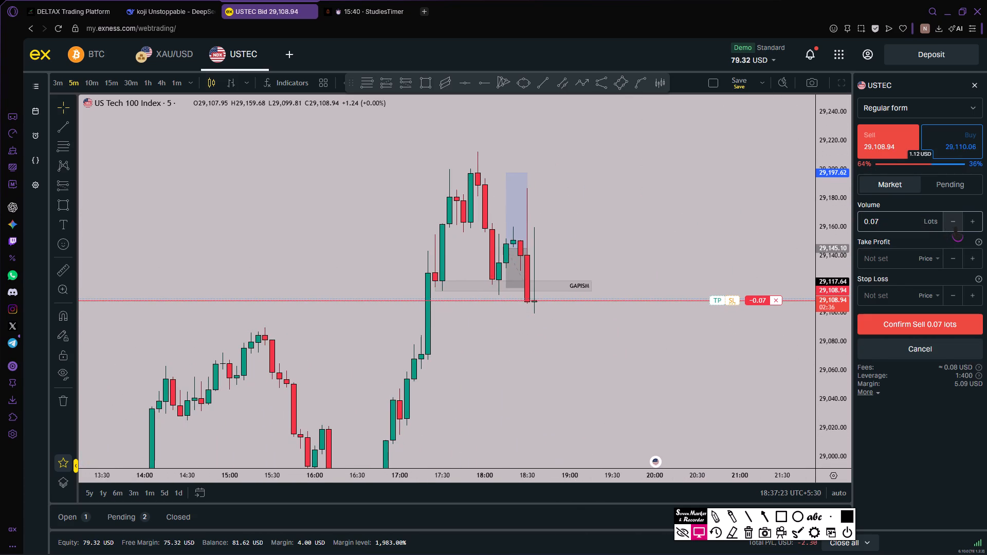
left_click(956, 228)
left_click(976, 218)
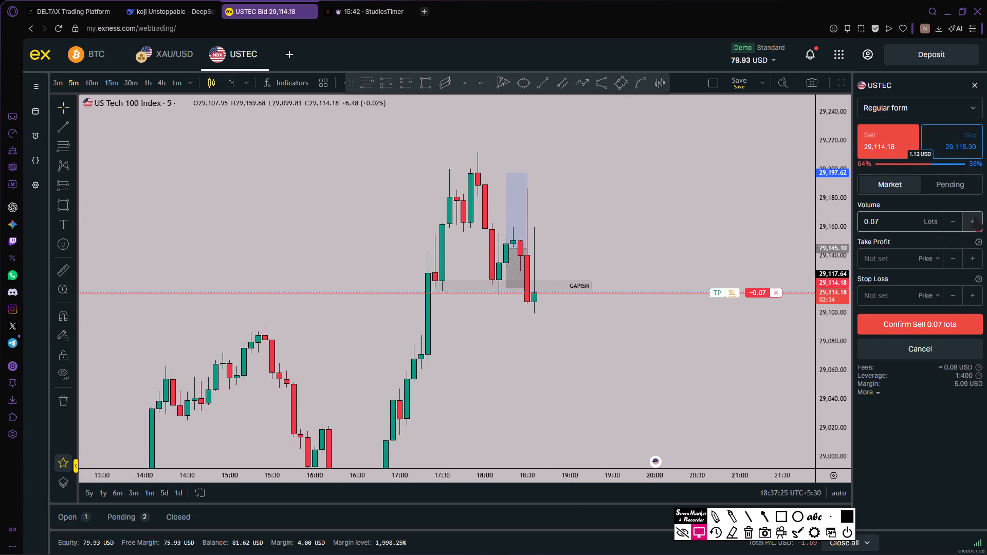
left_click(953, 323)
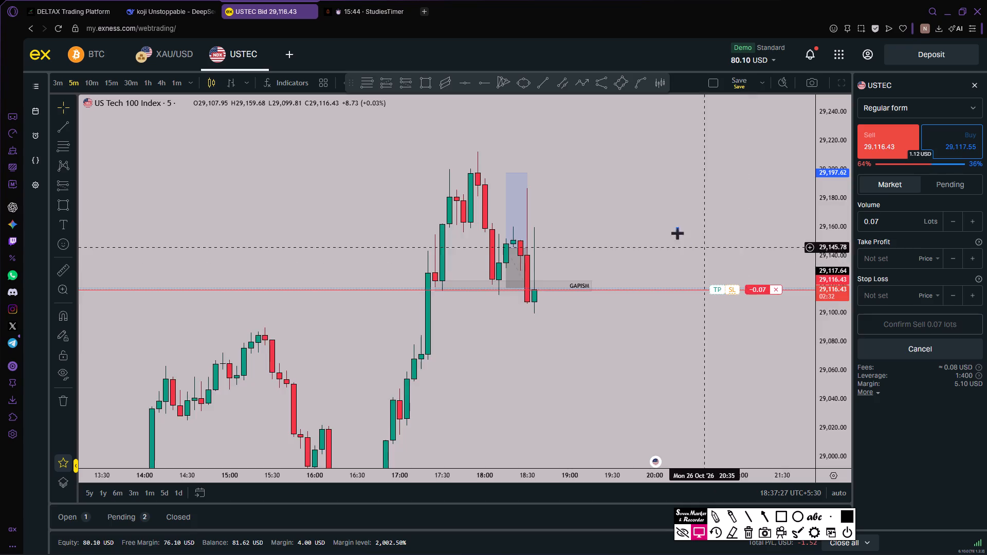
Change the USTEC chart to the 3-minute timeframe.
left_click_drag(676, 232, 526, 175)
left_click(52, 81)
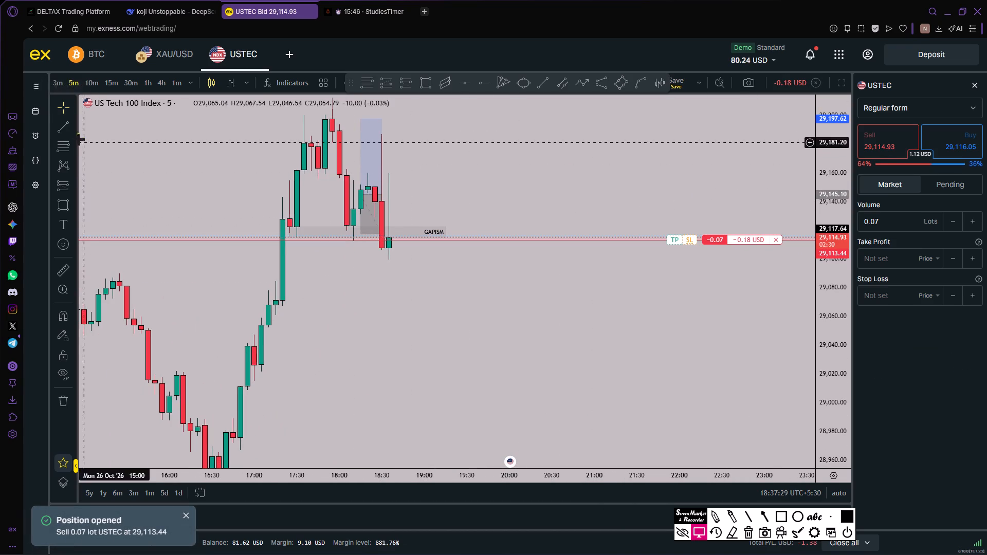
left_click(47, 68)
left_click(56, 79)
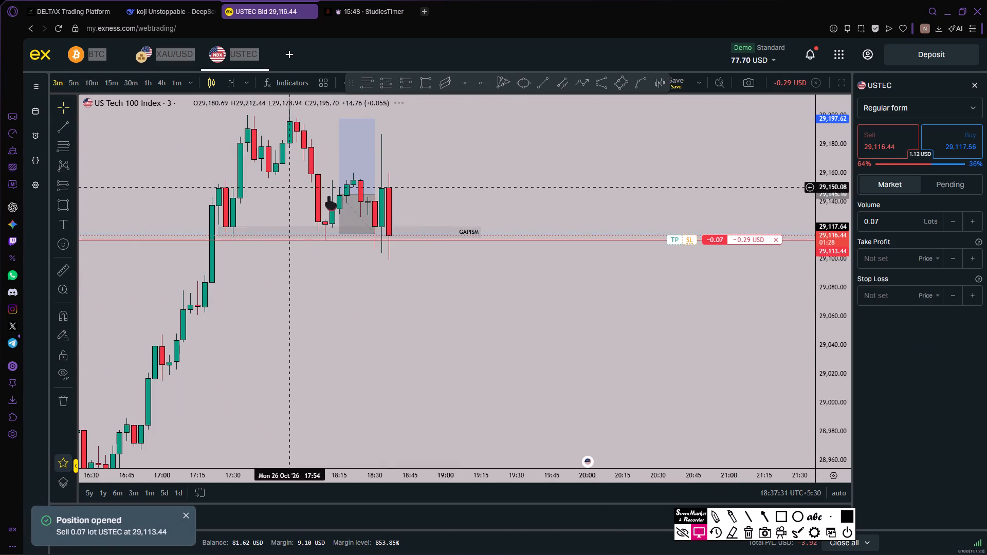
Set the 0.07-lot USTEC sell position's stop loss to 29,156.52.
left_click_drag(505, 199, 485, 261)
scroll(391, 239, "down", 1)
left_click_drag(516, 249, 447, 223)
scroll(454, 233, "down", 1)
left_click_drag(691, 270, 692, 228)
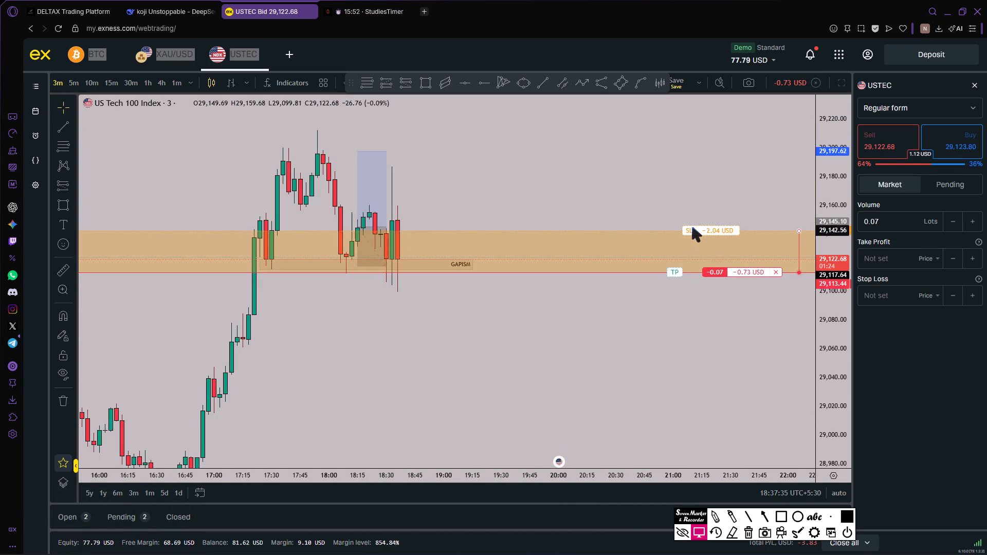
left_click_drag(692, 228, 701, 210)
left_click(690, 358)
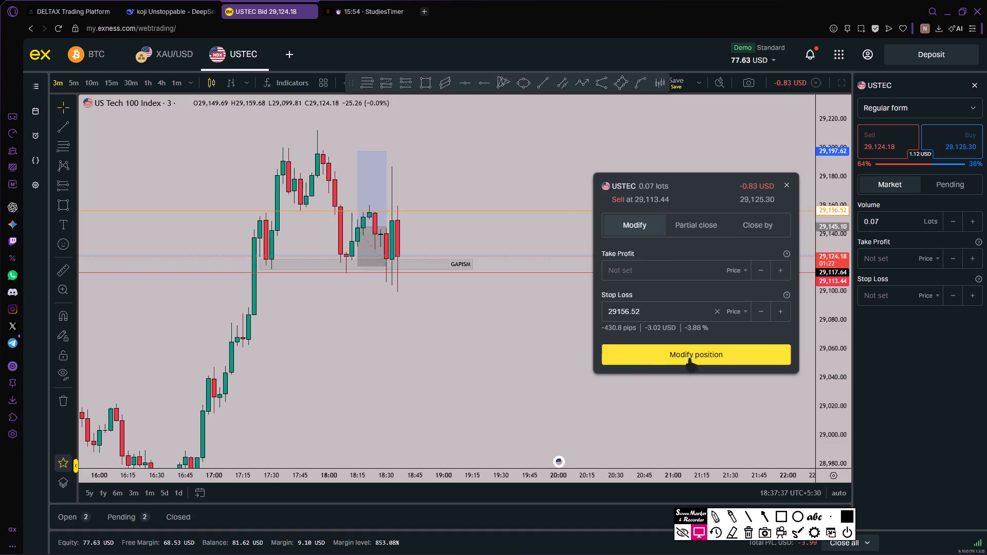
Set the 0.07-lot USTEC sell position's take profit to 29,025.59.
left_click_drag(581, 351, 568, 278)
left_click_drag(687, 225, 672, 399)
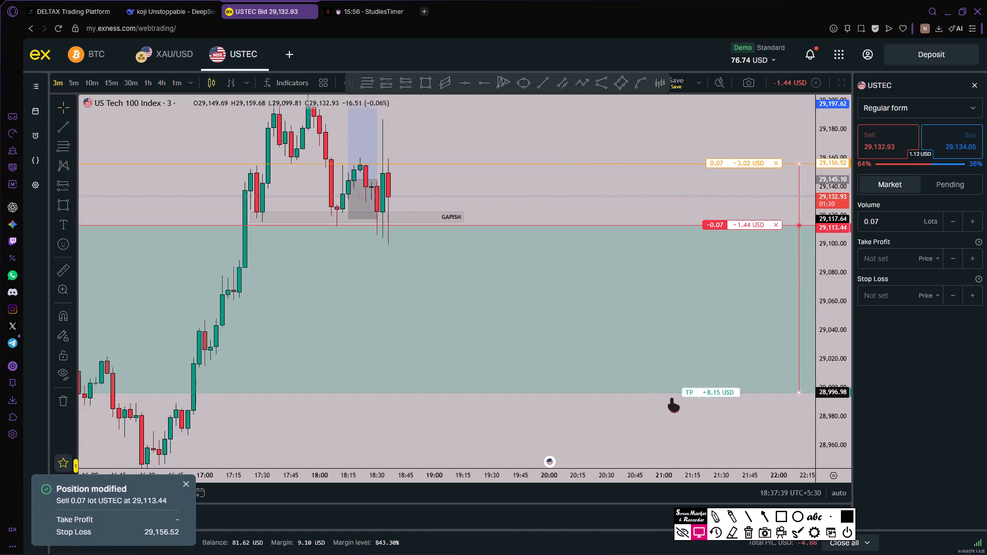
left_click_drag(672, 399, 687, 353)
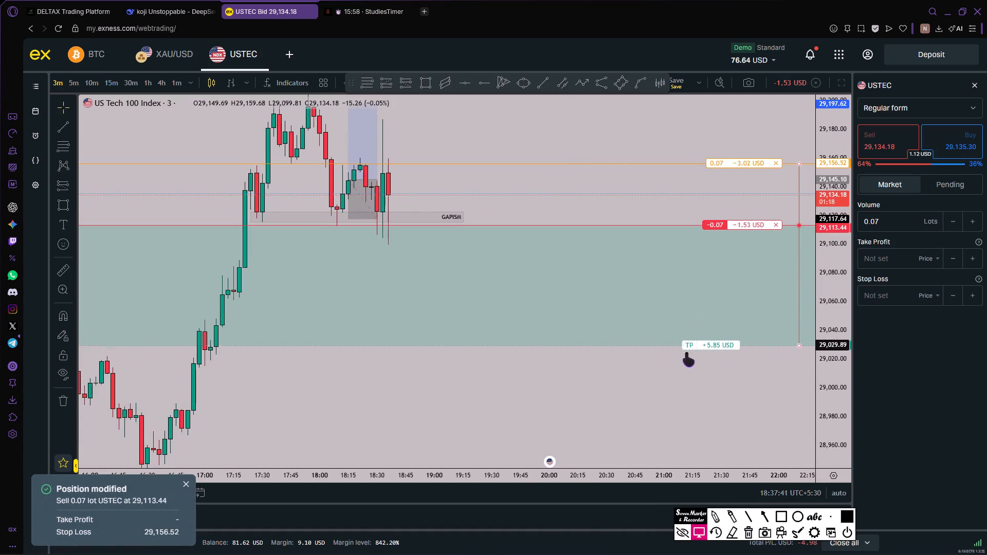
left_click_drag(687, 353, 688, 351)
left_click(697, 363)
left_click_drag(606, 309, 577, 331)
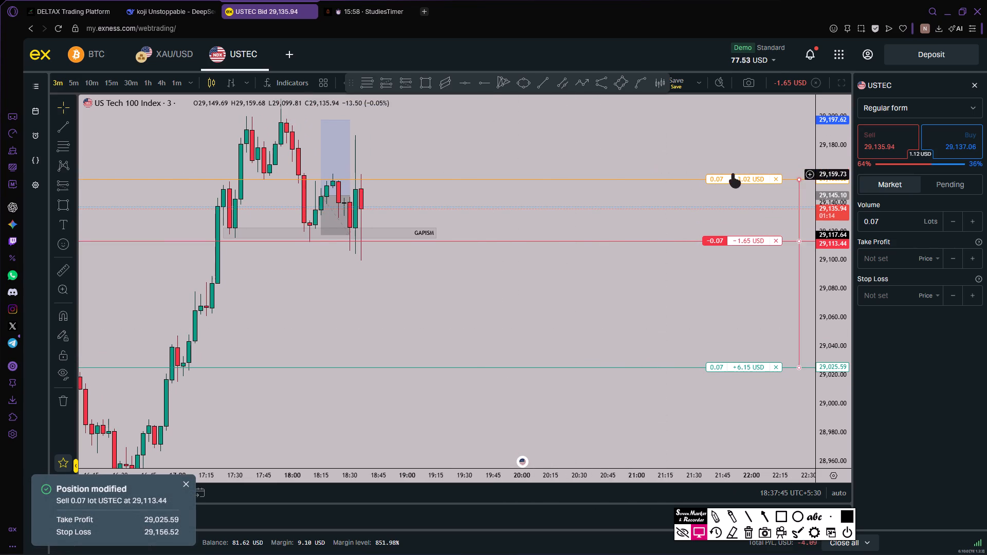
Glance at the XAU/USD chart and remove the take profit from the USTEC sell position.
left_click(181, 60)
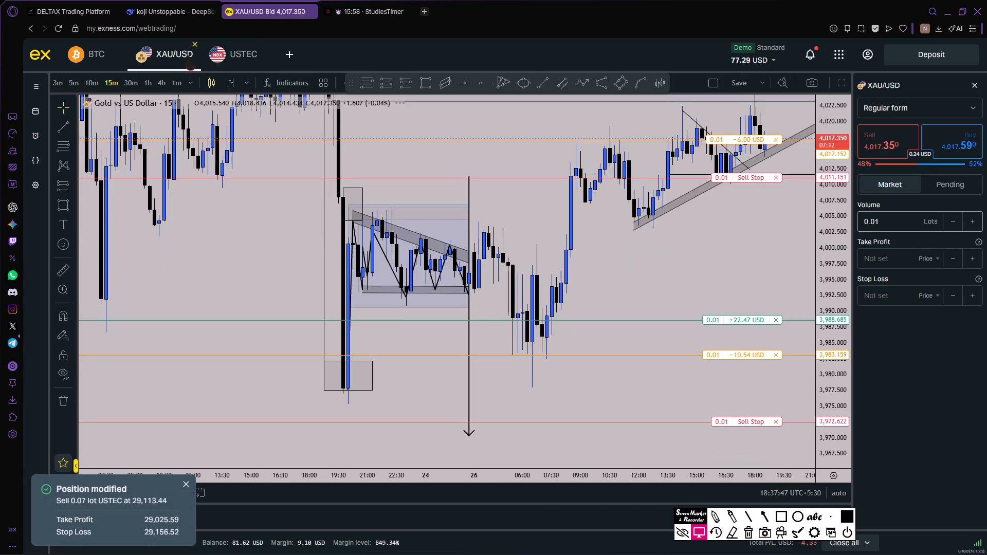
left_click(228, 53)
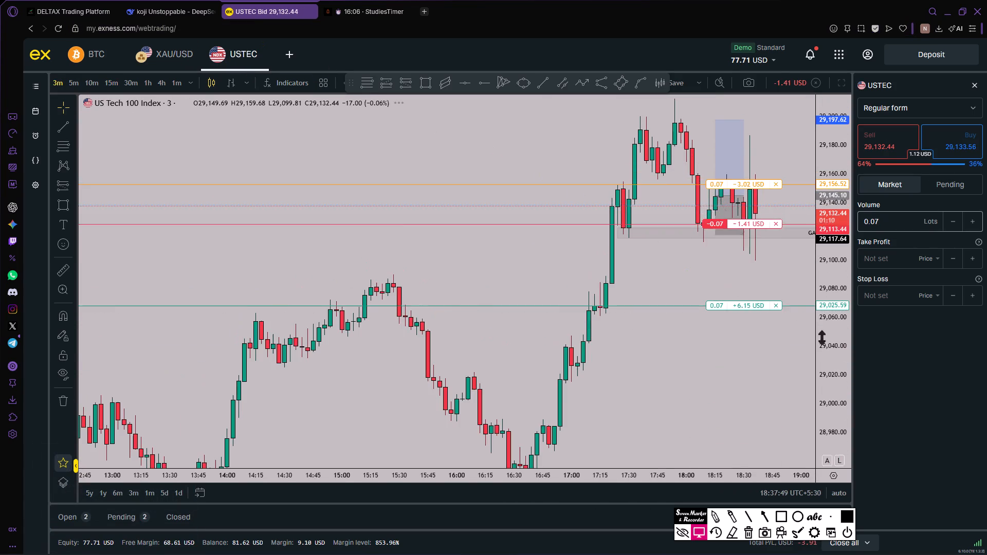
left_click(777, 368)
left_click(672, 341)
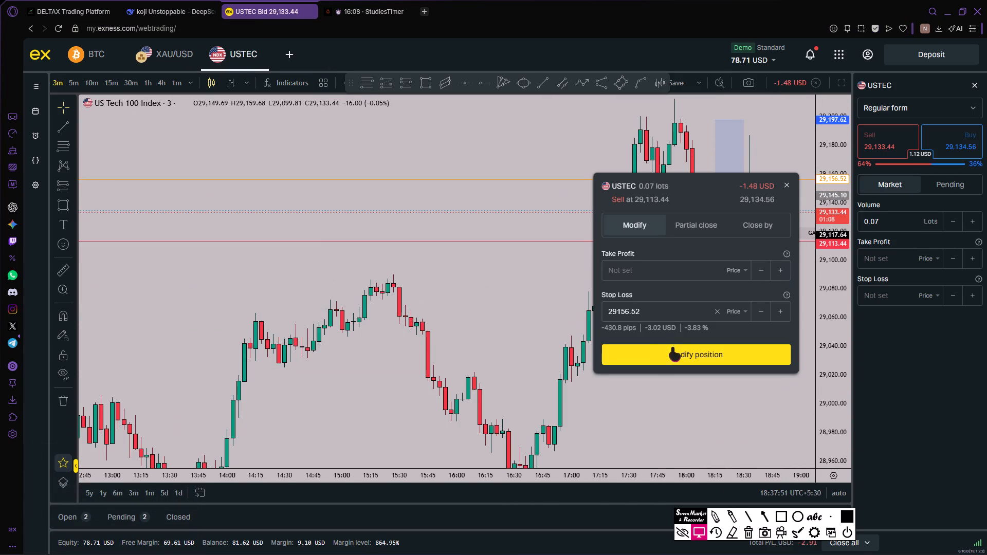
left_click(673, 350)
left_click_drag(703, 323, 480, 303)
Switch to StudiesTimer and close the Exness trading tab.
left_click(348, 0)
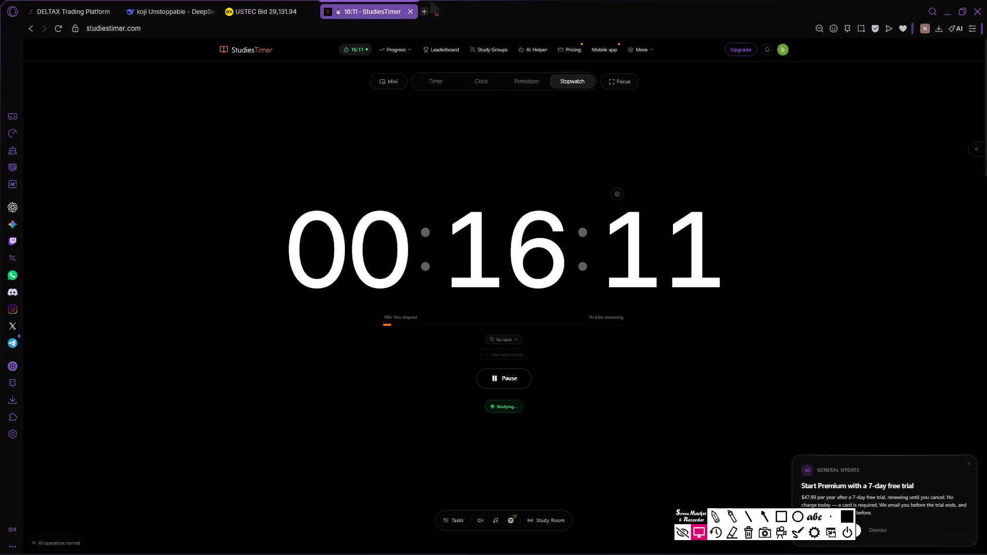
left_click(313, 13)
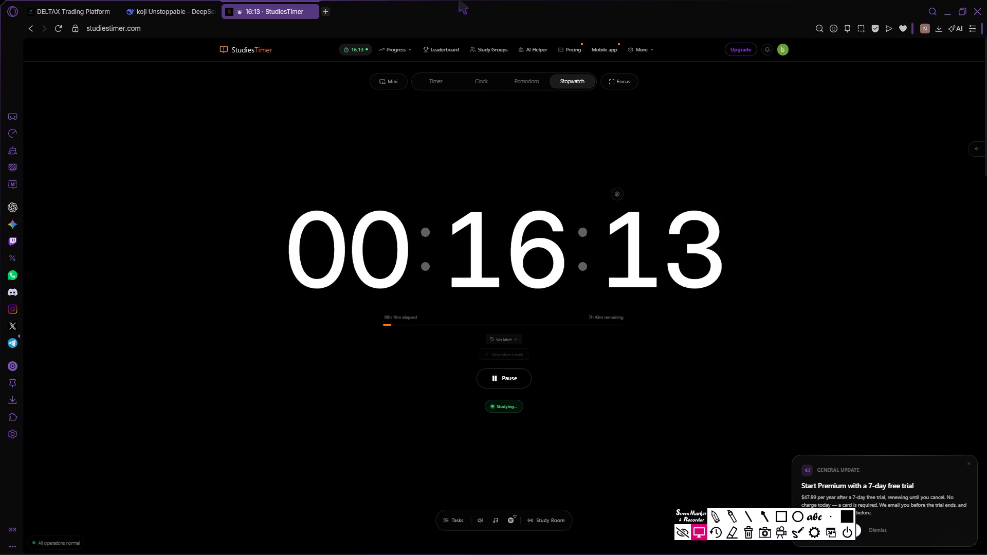
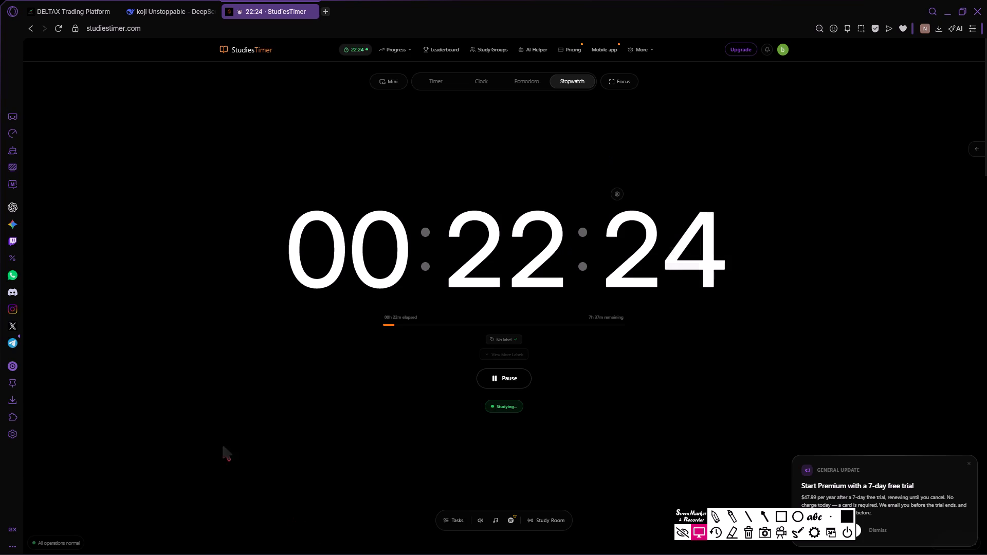
Open the Exness web trading terminal in a new browser tab.
left_click(329, 10)
type("ex")
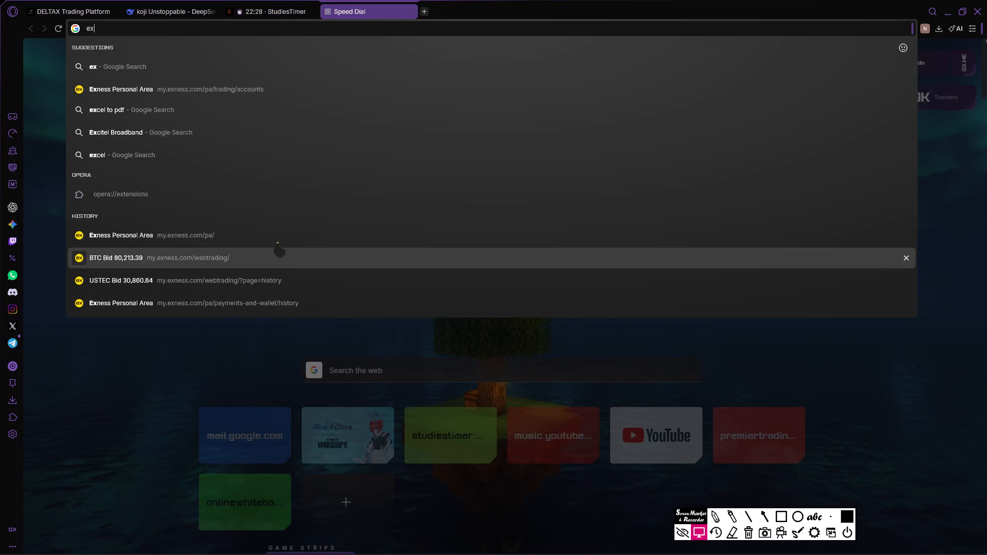
left_click(277, 256)
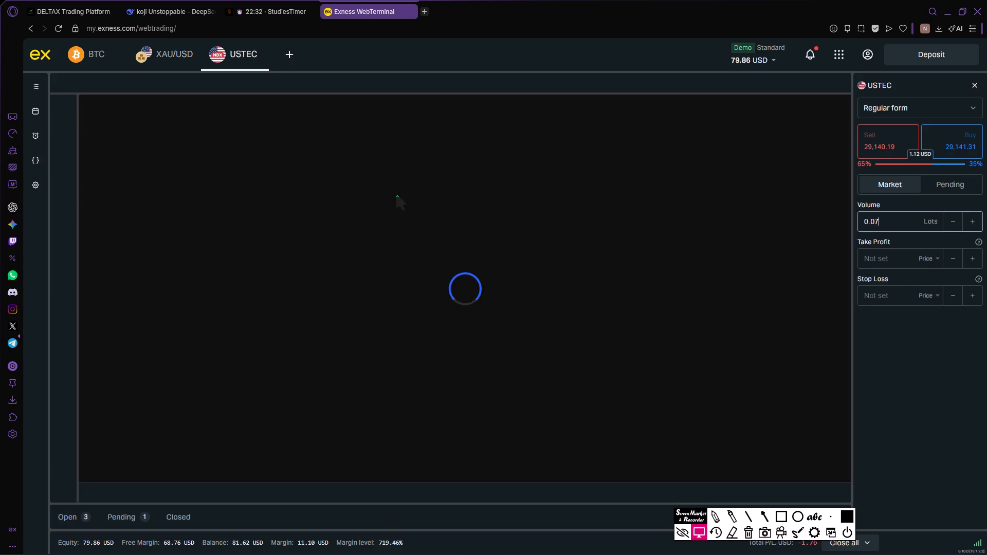
Look over the USTEC, BTC and XAU/USD charts around the open positions.
left_click_drag(369, 145, 355, 147)
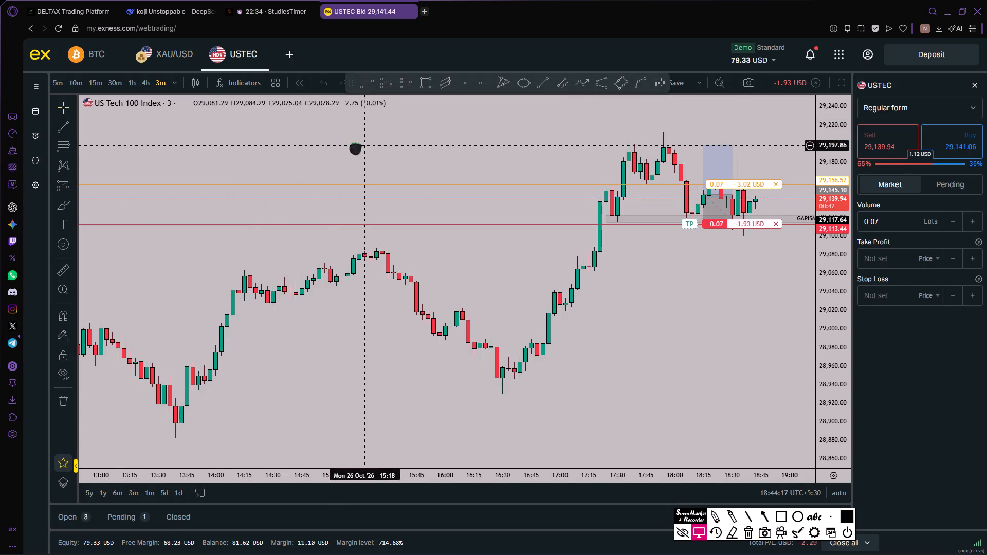
left_click_drag(355, 147, 129, 157)
left_click(63, 51)
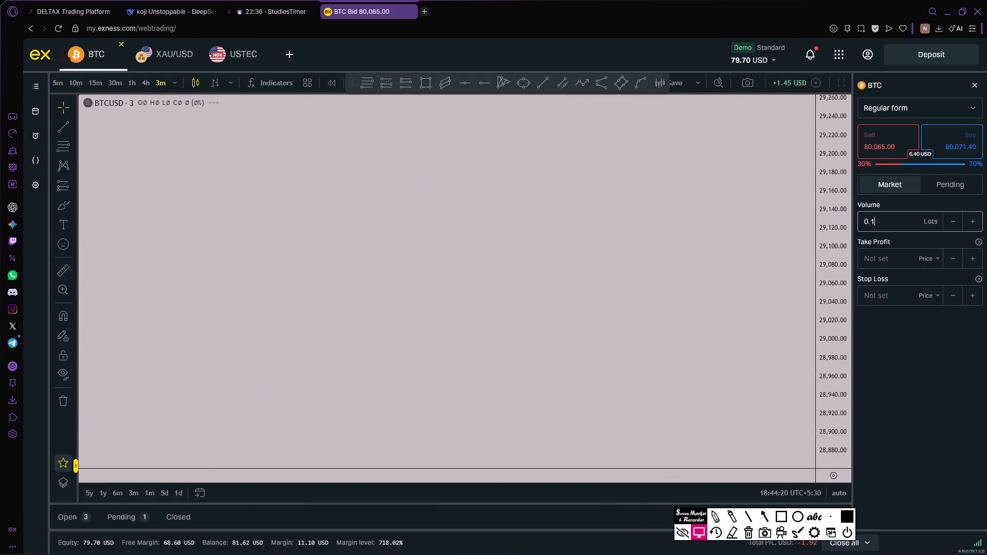
left_click_drag(545, 325, 324, 304)
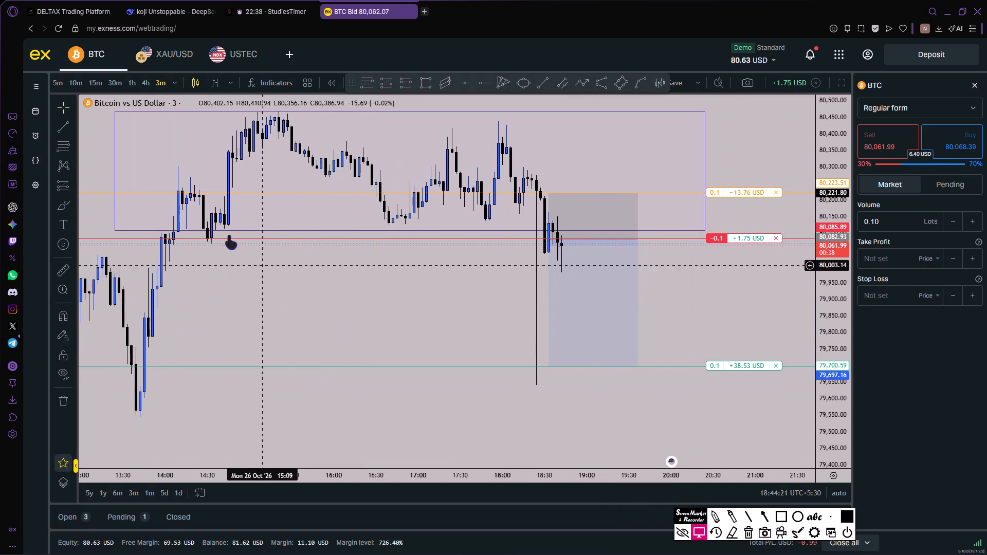
left_click(150, 60)
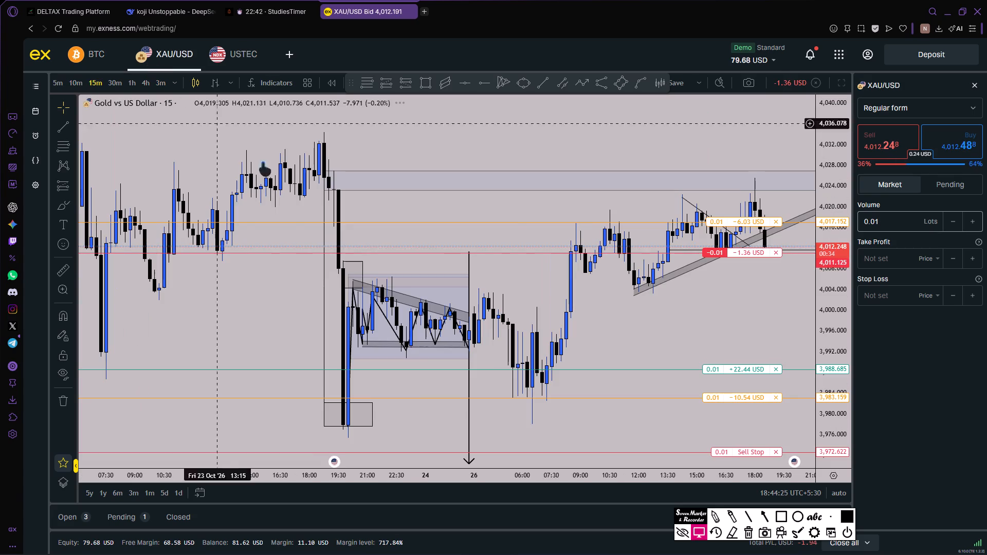
left_click_drag(571, 294, 332, 292)
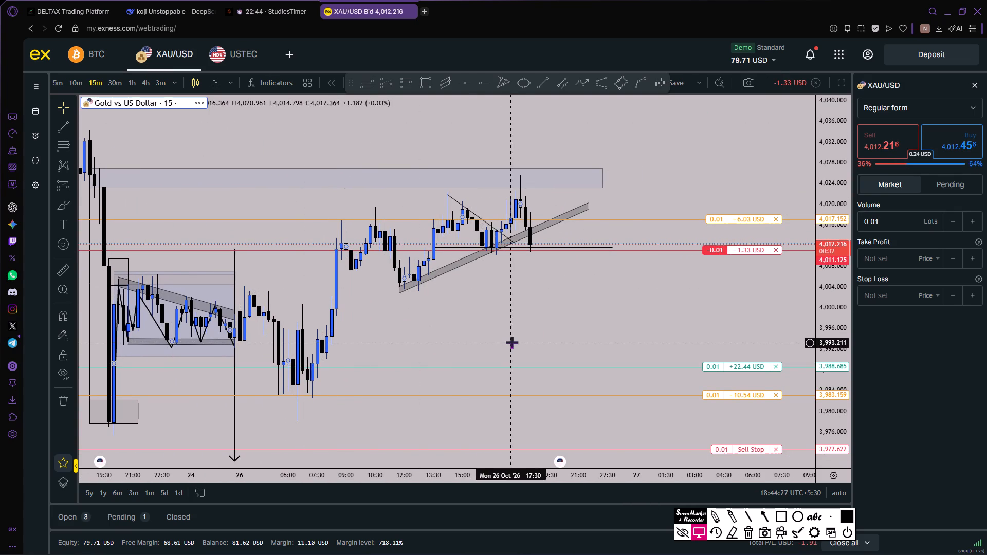
left_click(512, 343)
scroll(835, 386, "up", 2)
scroll(629, 279, "up", 1)
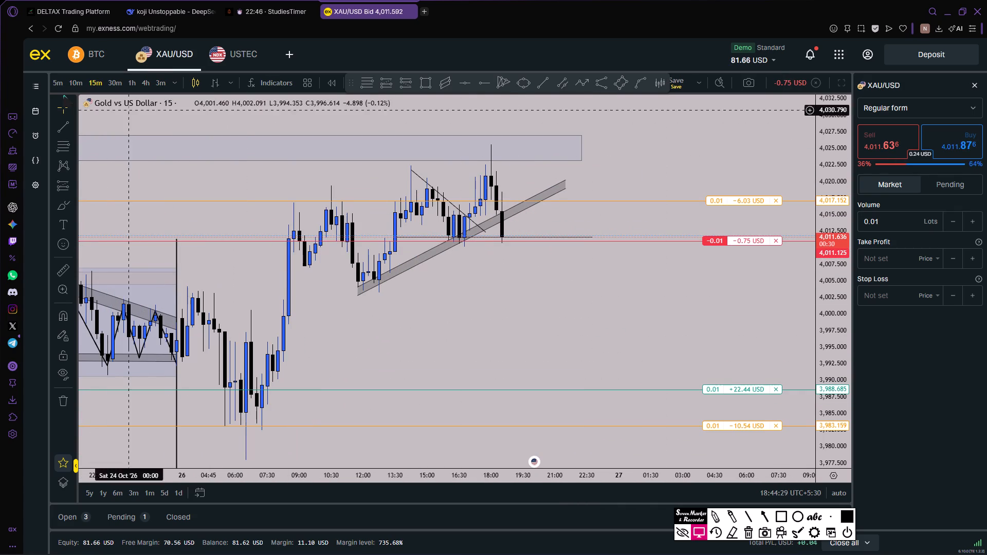
Set the XAU/USD chart to the 5-minute timeframe and move the horizontal support line to about 4,011, level with the sell entry.
left_click(59, 86)
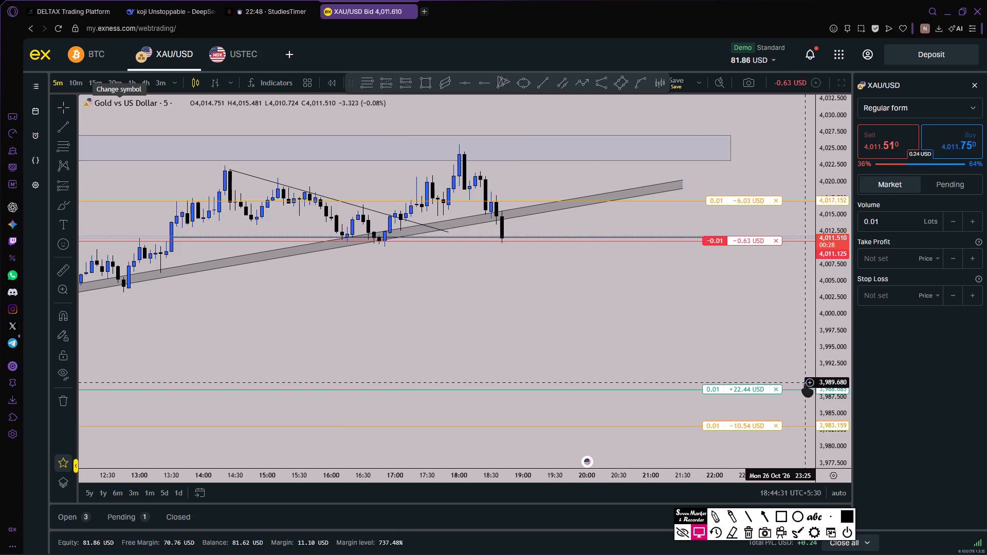
left_click_drag(829, 390, 815, 340)
scroll(707, 289, "down", 2)
left_click_drag(703, 288, 653, 324)
scroll(653, 324, "down", 2)
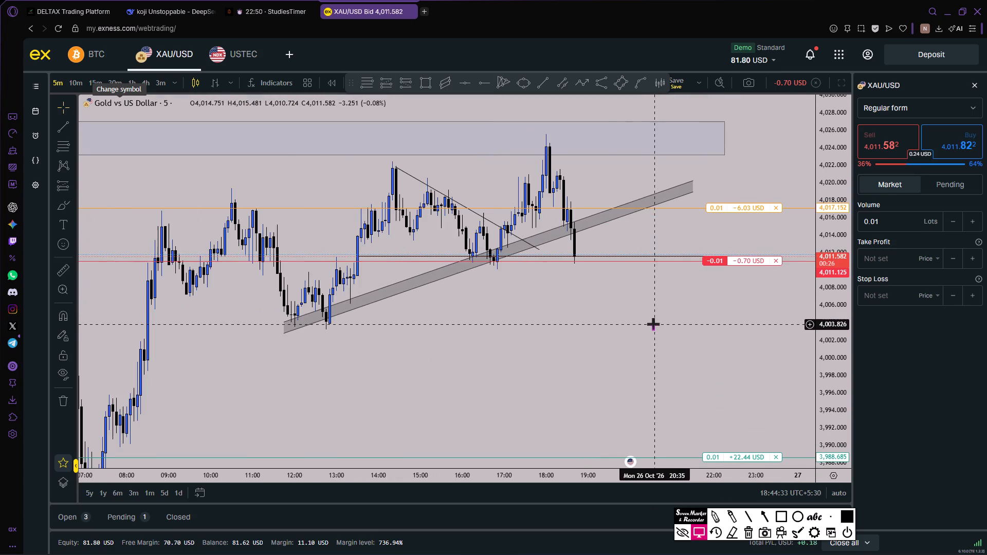
left_click_drag(626, 314, 568, 291)
left_click_drag(552, 234, 554, 243)
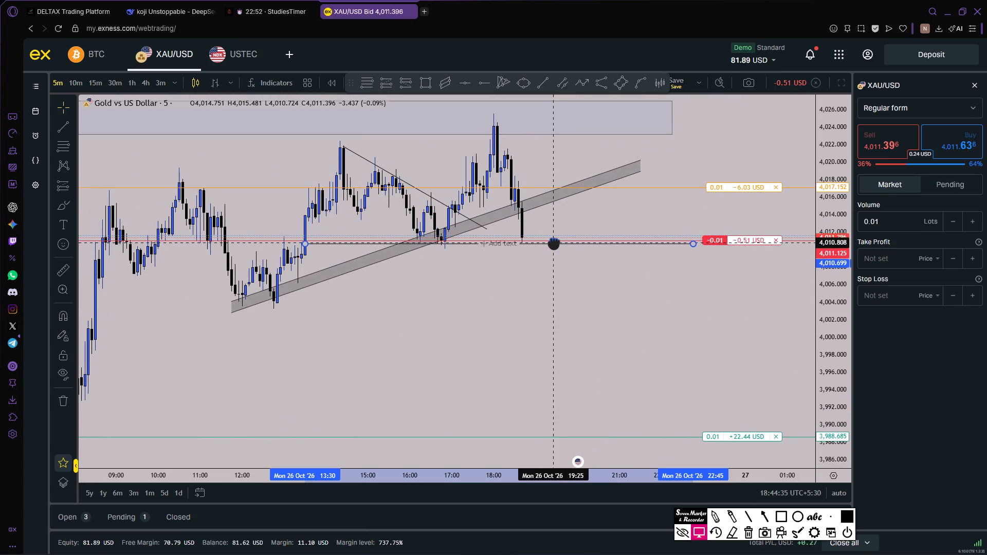
left_click_drag(554, 243, 556, 239)
left_click(551, 266)
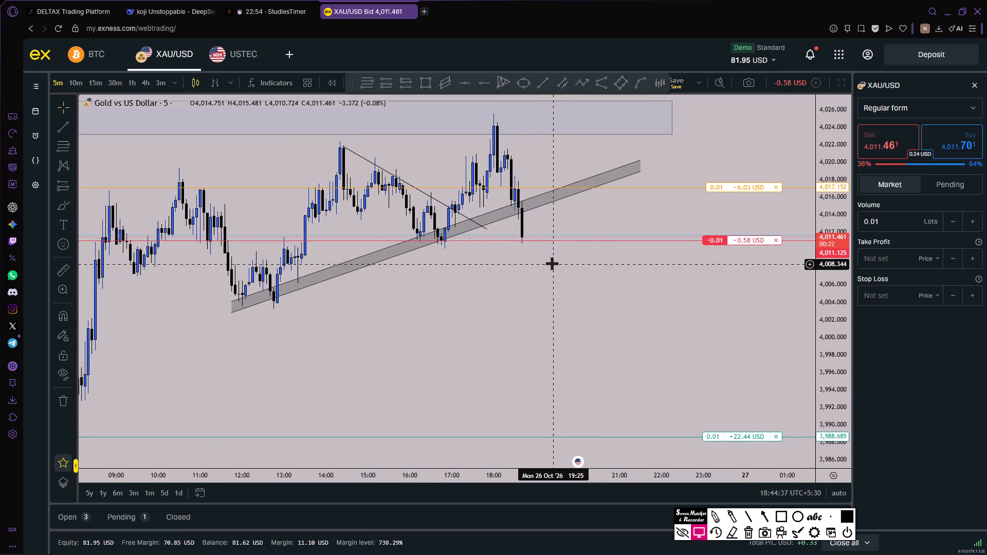
Examine the 5-minute XAU/USD price action around the rising trend band and the sell position's stop and target levels.
left_click_drag(552, 264, 540, 272)
scroll(555, 270, "up", 1)
left_click_drag(613, 217, 604, 228)
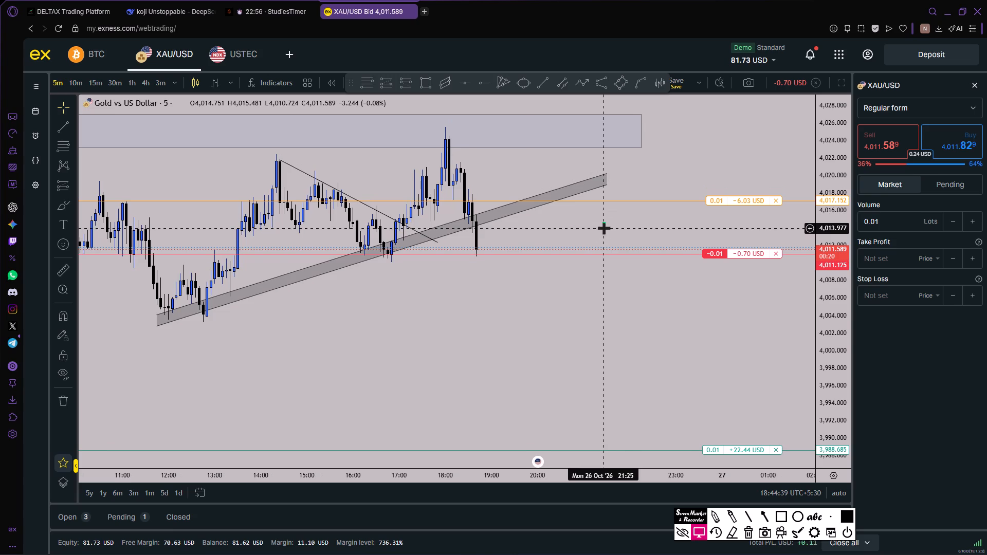
left_click_drag(509, 334, 481, 274)
left_click_drag(477, 245, 478, 158)
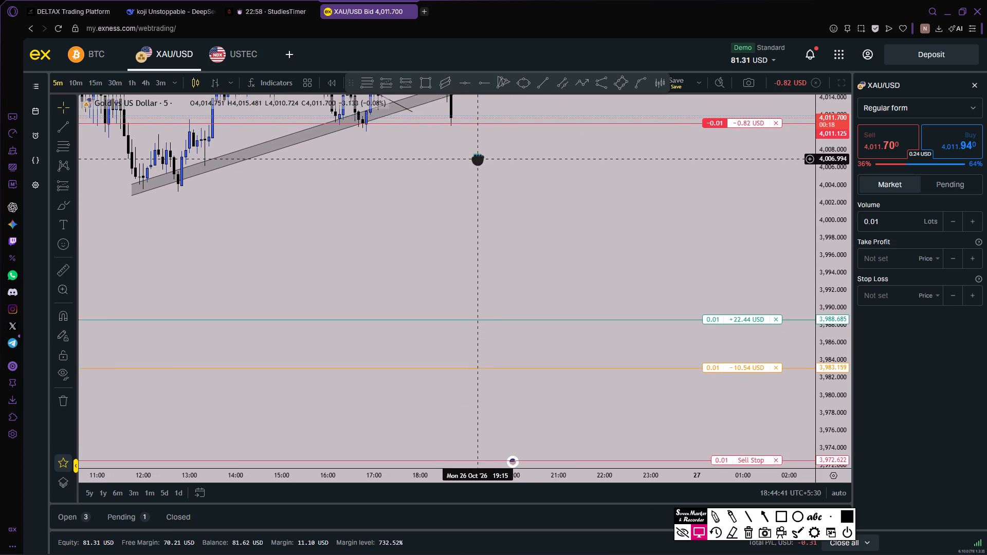
left_click_drag(478, 158, 478, 140)
scroll(480, 203, "down", 8)
scroll(455, 205, "up", 3)
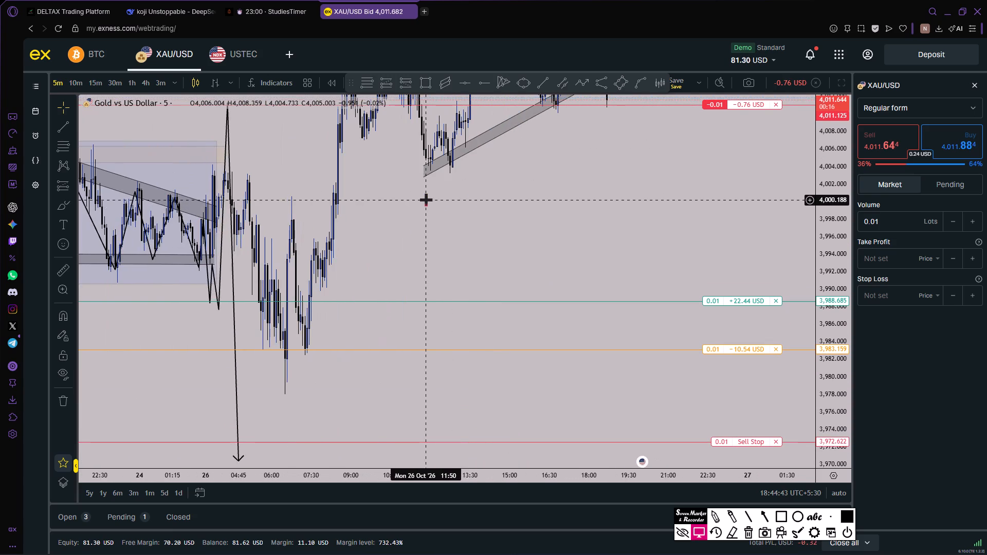
scroll(426, 200, "down", 3)
scroll(426, 200, "up", 5)
left_click_drag(532, 199, 434, 346)
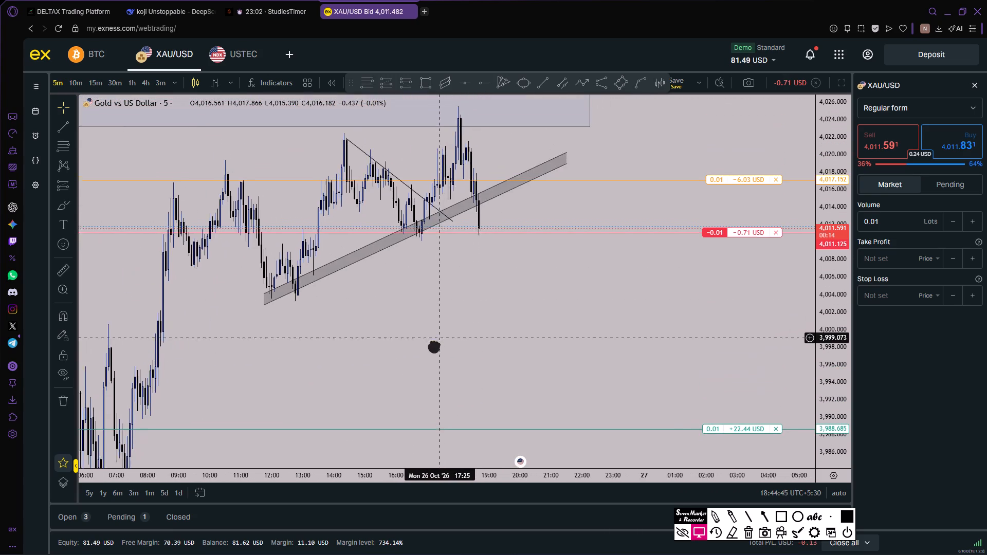
left_click_drag(434, 346, 432, 349)
scroll(431, 349, "up", 2)
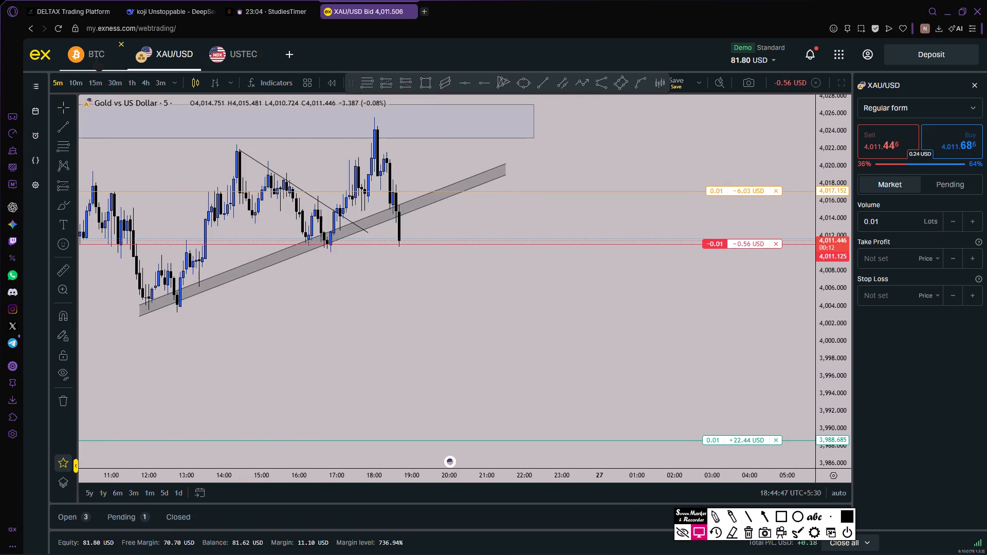
Check the BTC chart around the open sell position, and return to StudiesTimer.
left_click(97, 57)
scroll(303, 267, "up", 2)
left_click_drag(352, 267, 106, 267)
scroll(123, 248, "down", 1)
left_click(298, 0)
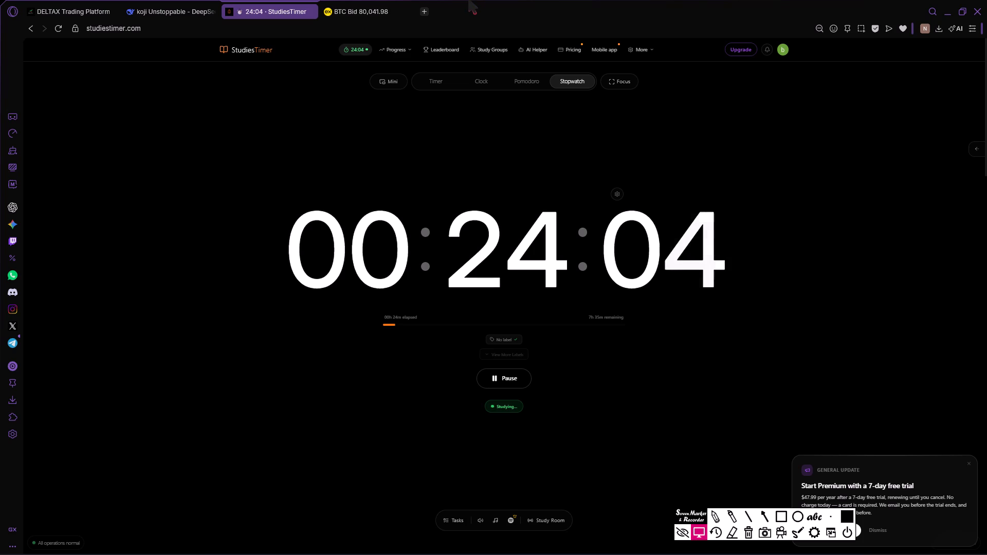
Switch to Calculator and multiply 3.14 by 2.25.
type("ca")
key("Return")
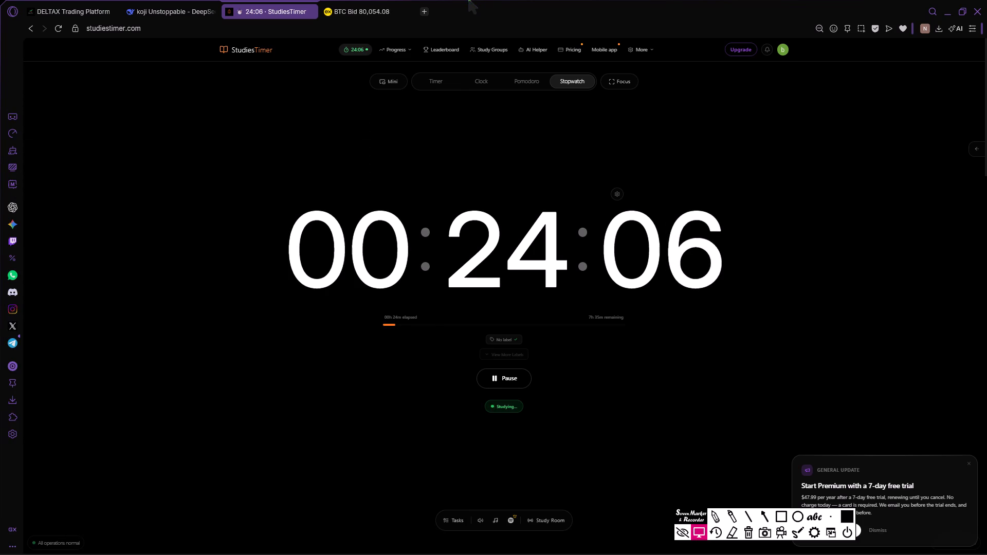
type("3.14*")
type("2.25")
key("Return")
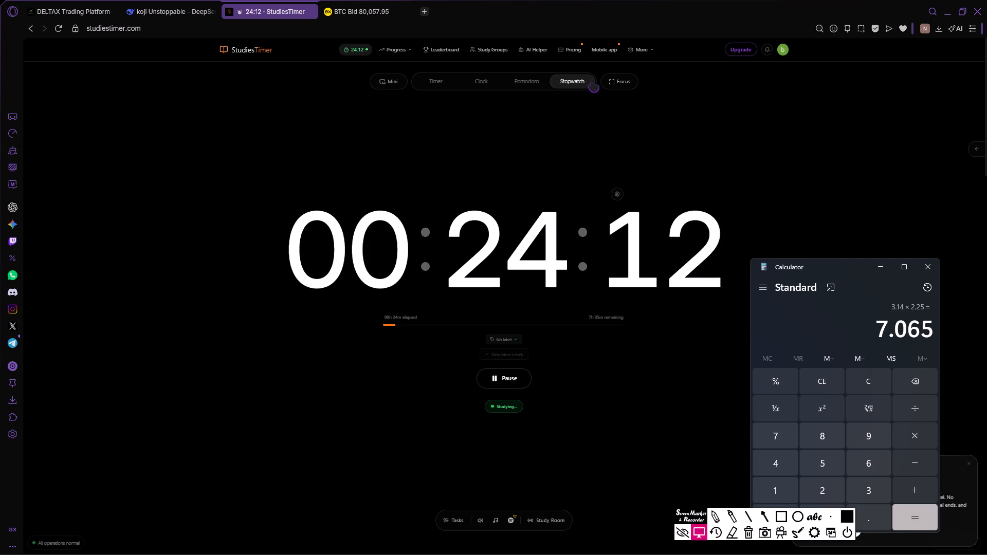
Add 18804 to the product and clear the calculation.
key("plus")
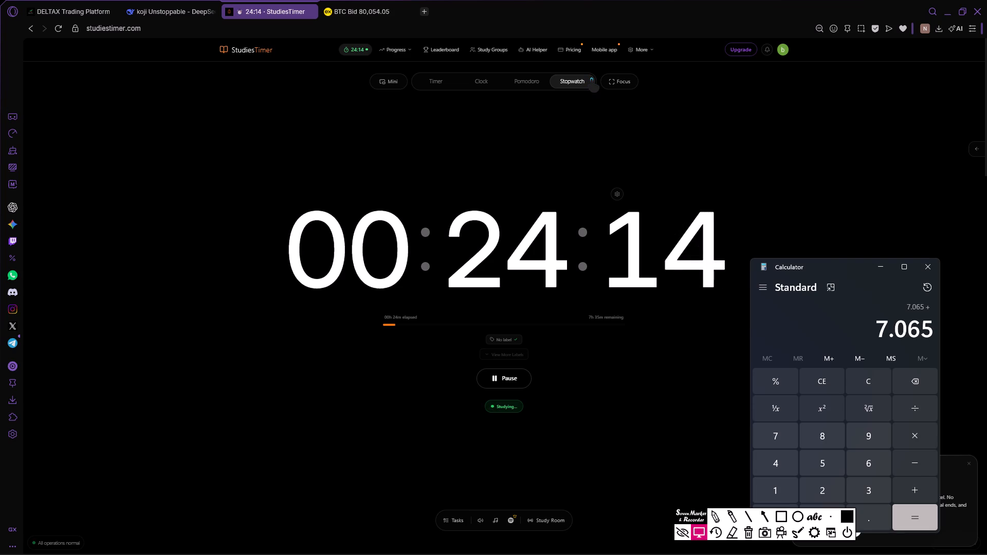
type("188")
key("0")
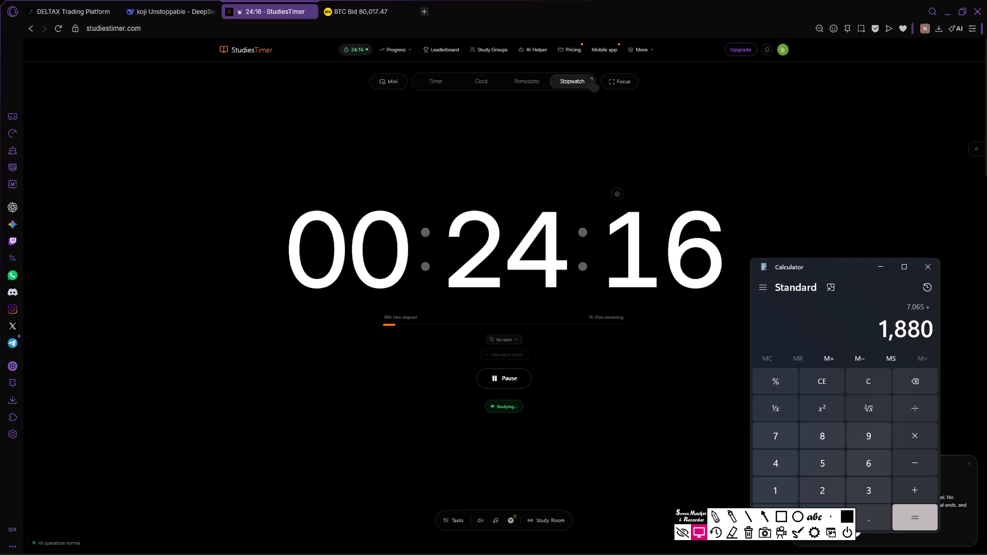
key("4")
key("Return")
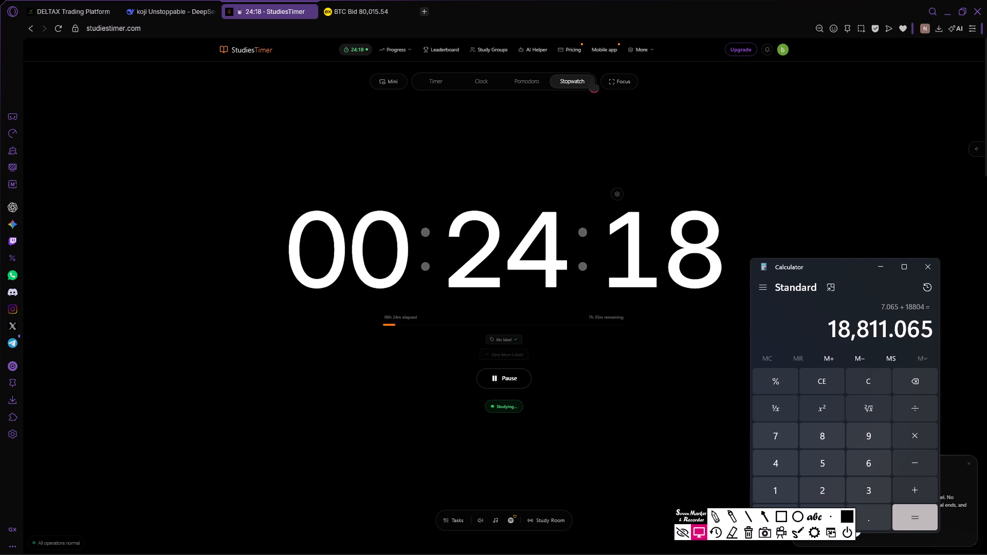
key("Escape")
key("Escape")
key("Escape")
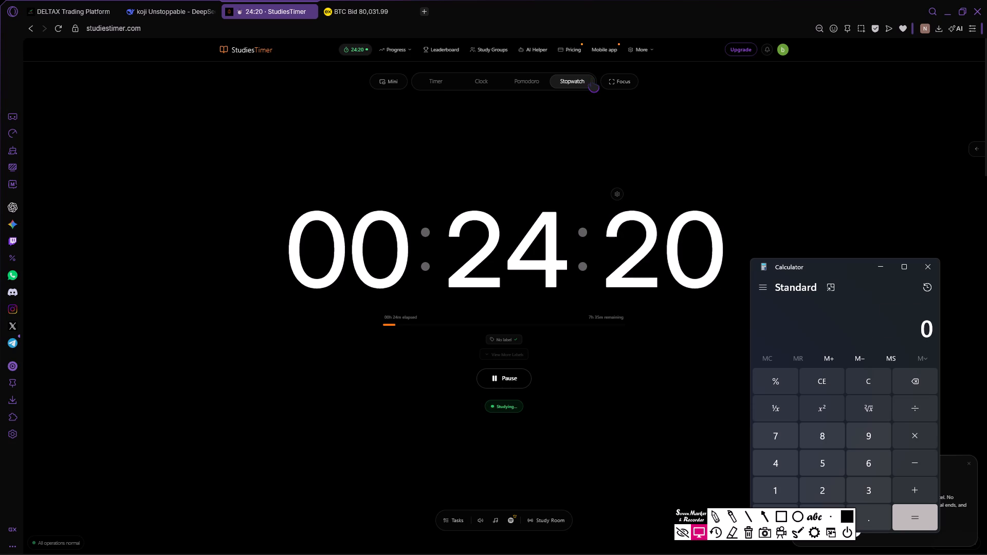
Calculate 7.06 plus 188.4.
type("7.06+")
type("188")
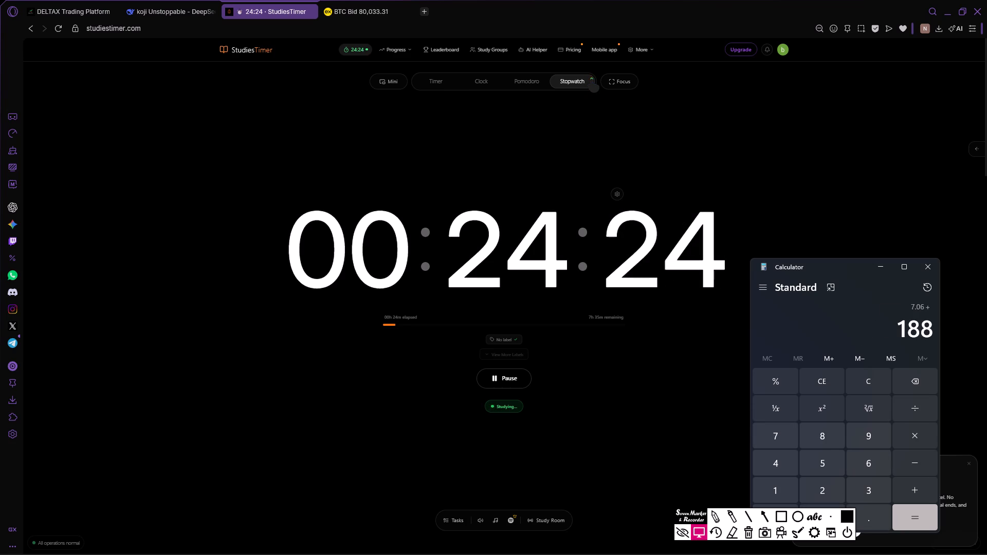
type(".4")
key("Return")
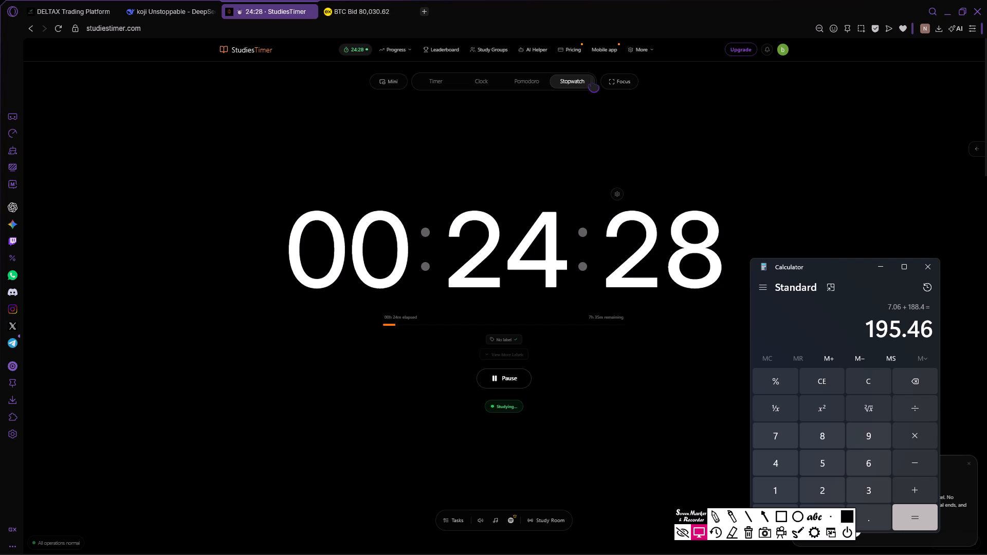